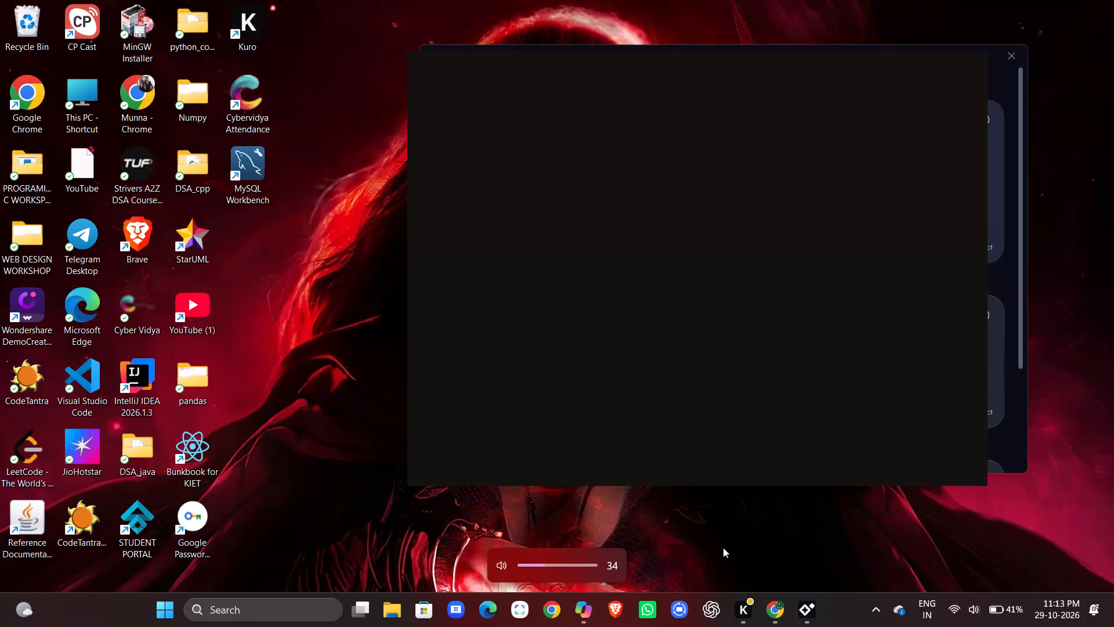
Switch to the Chrome window showing the Delta Exchange ETHUSD futures trading page.
click(779, 606)
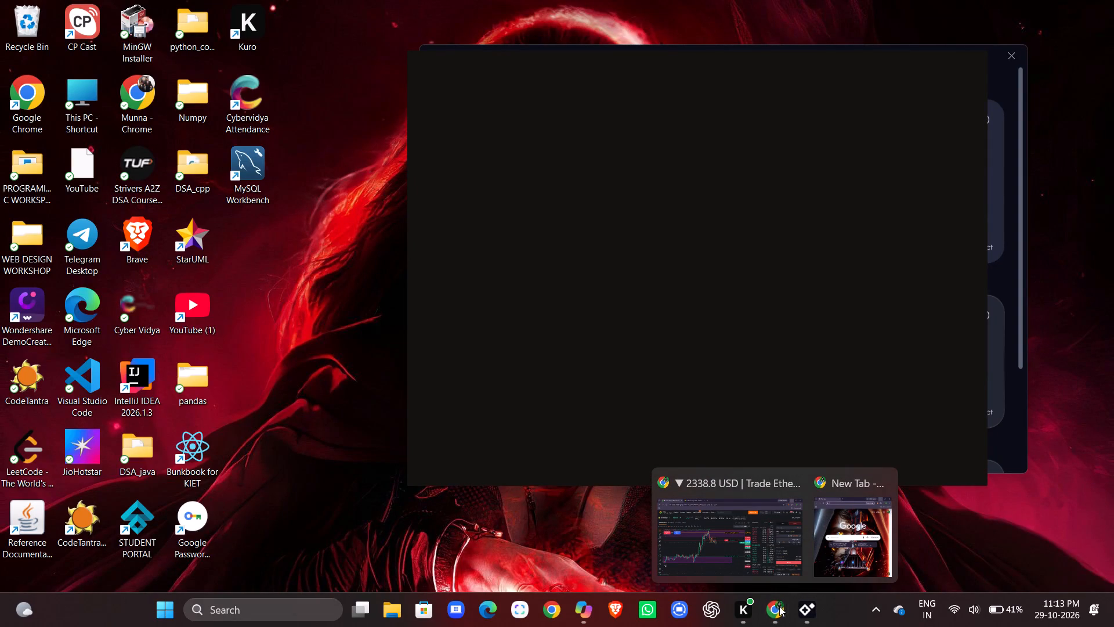
click(773, 606)
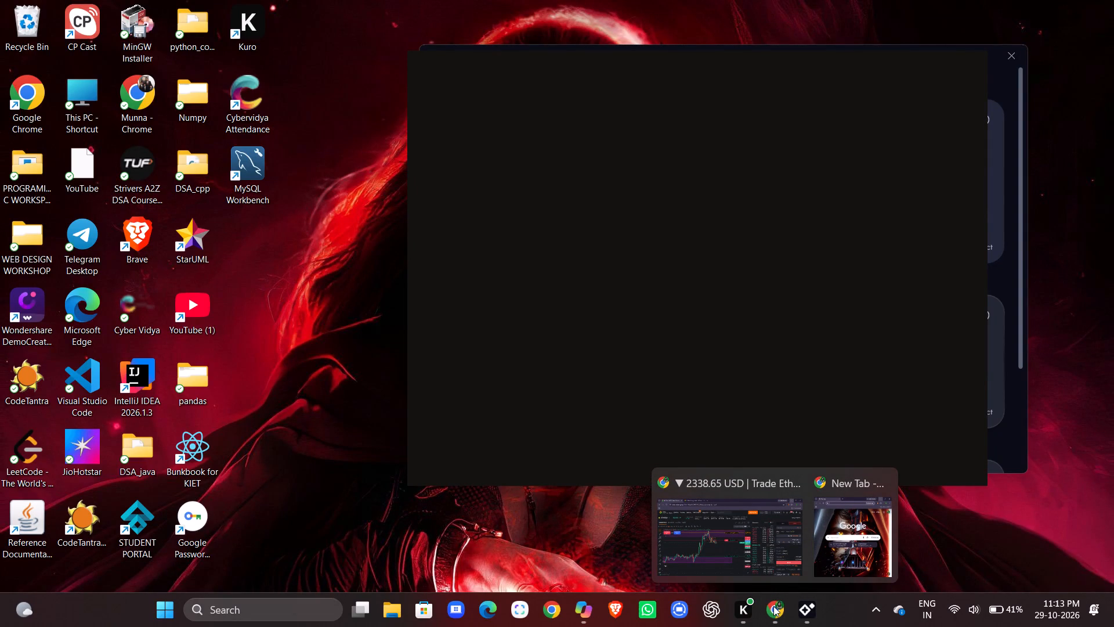
click(773, 606)
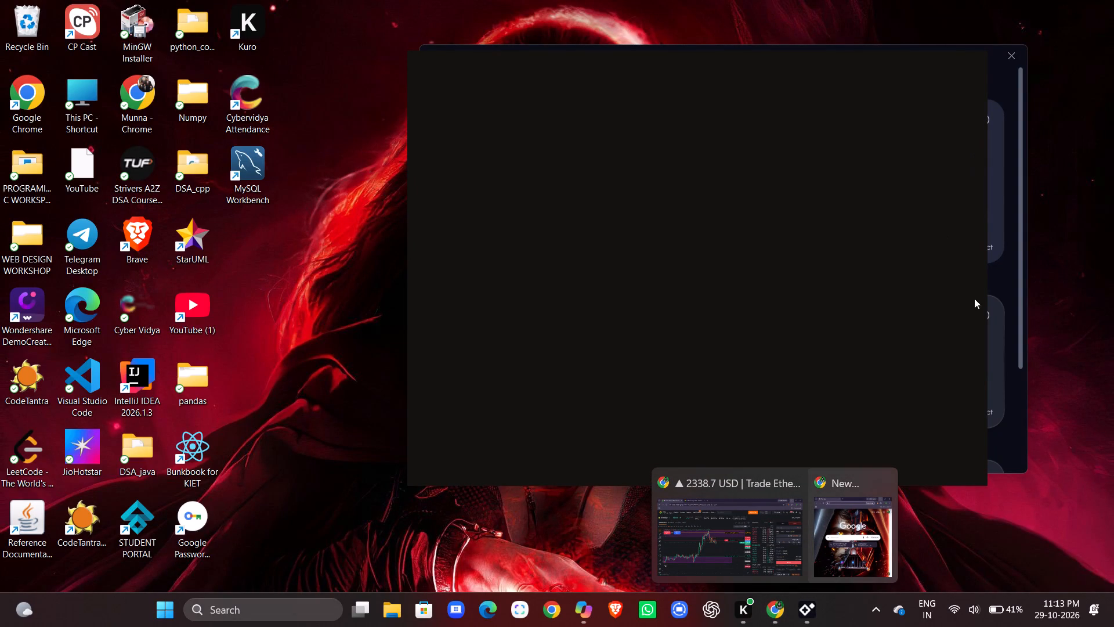
click(778, 610)
click(751, 517)
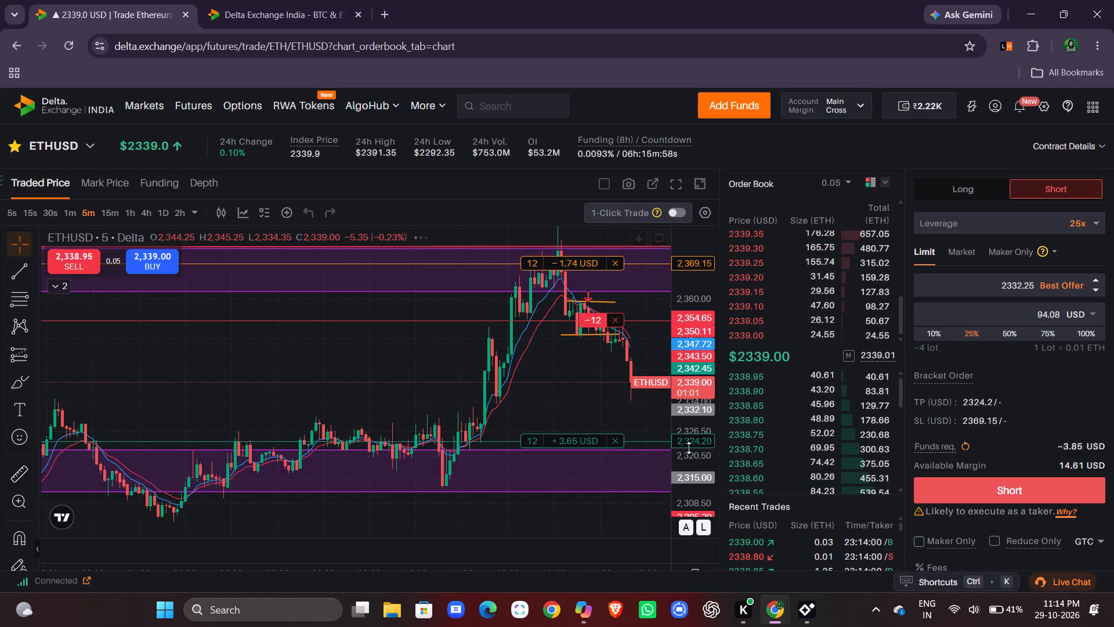
Move the take-profit order of the open ETHUSD short position on the chart to 2,323.80.
scroll(607, 408, left, 1)
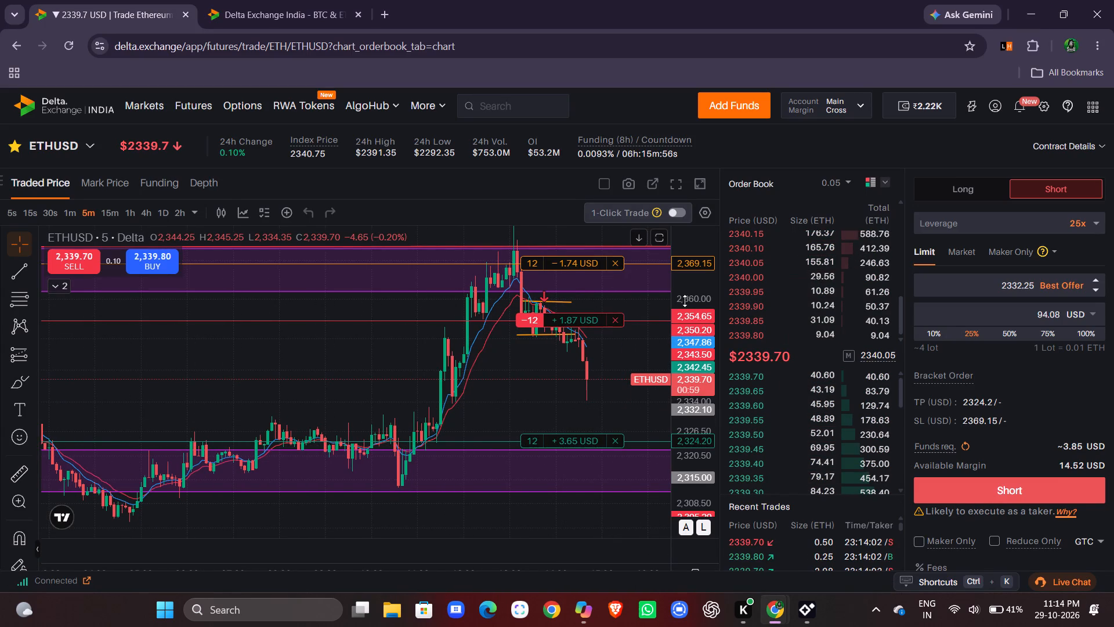
drag(686, 298, 686, 315)
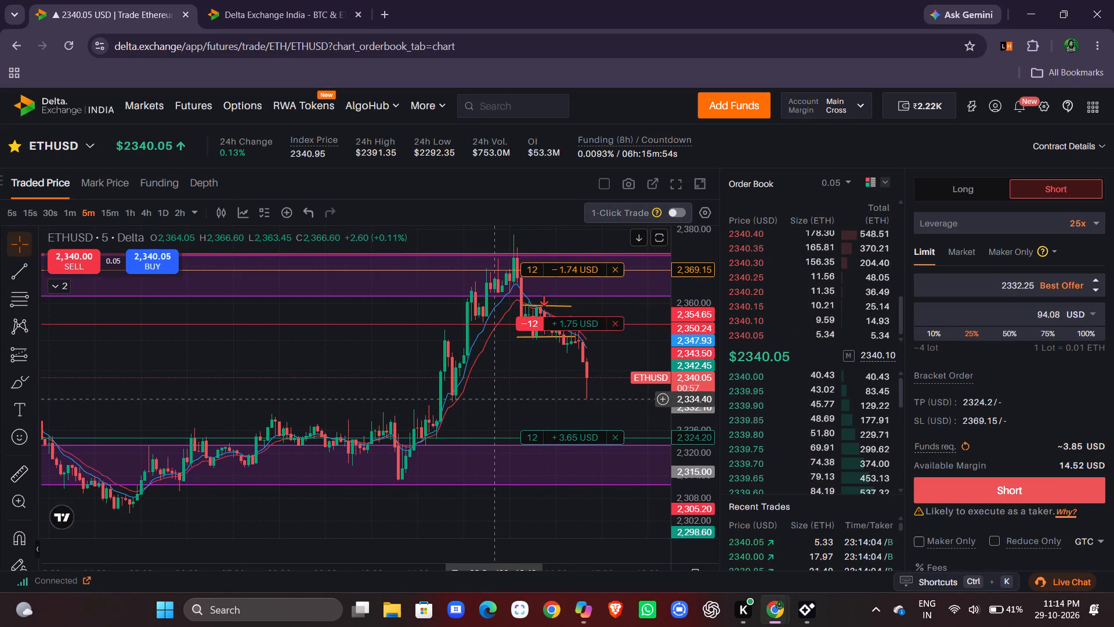
scroll(509, 399, left, 1)
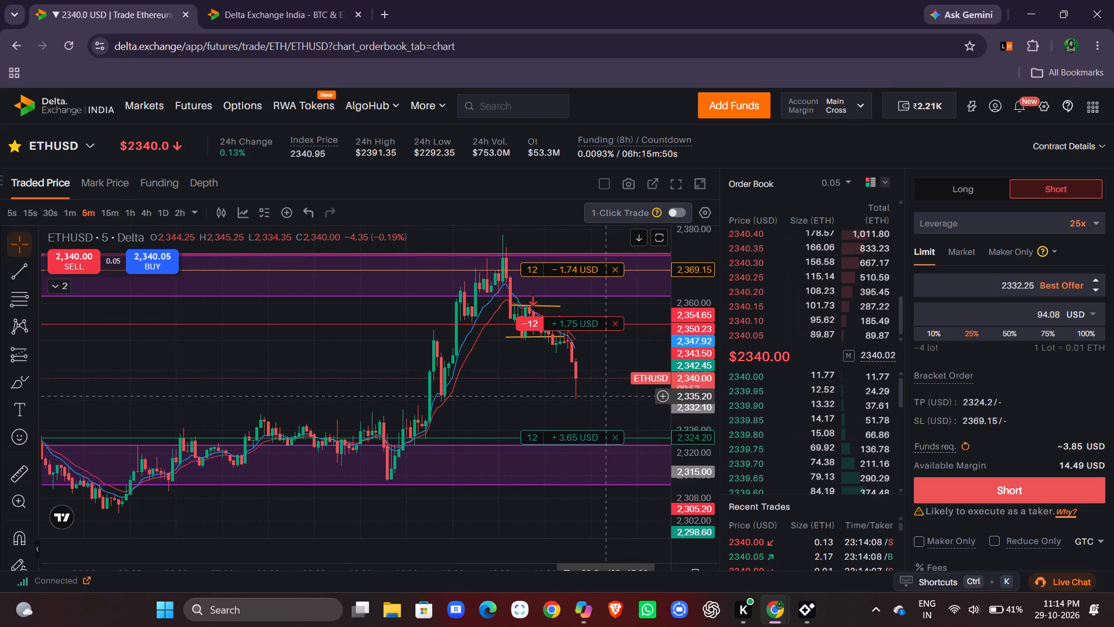
scroll(624, 394, left, 2)
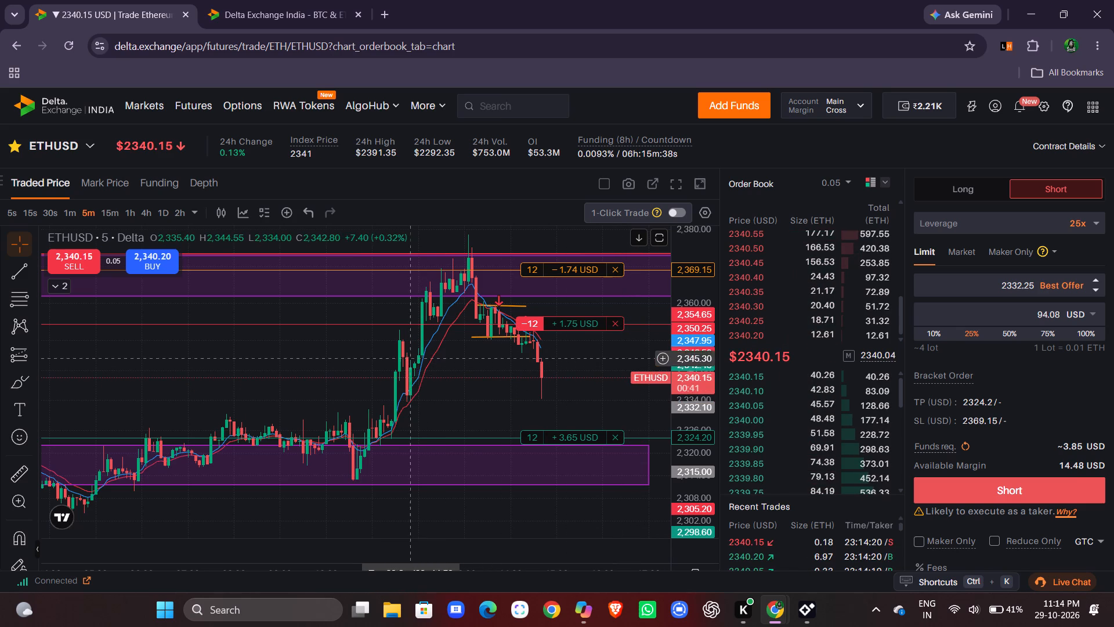
scroll(567, 424, left, 2)
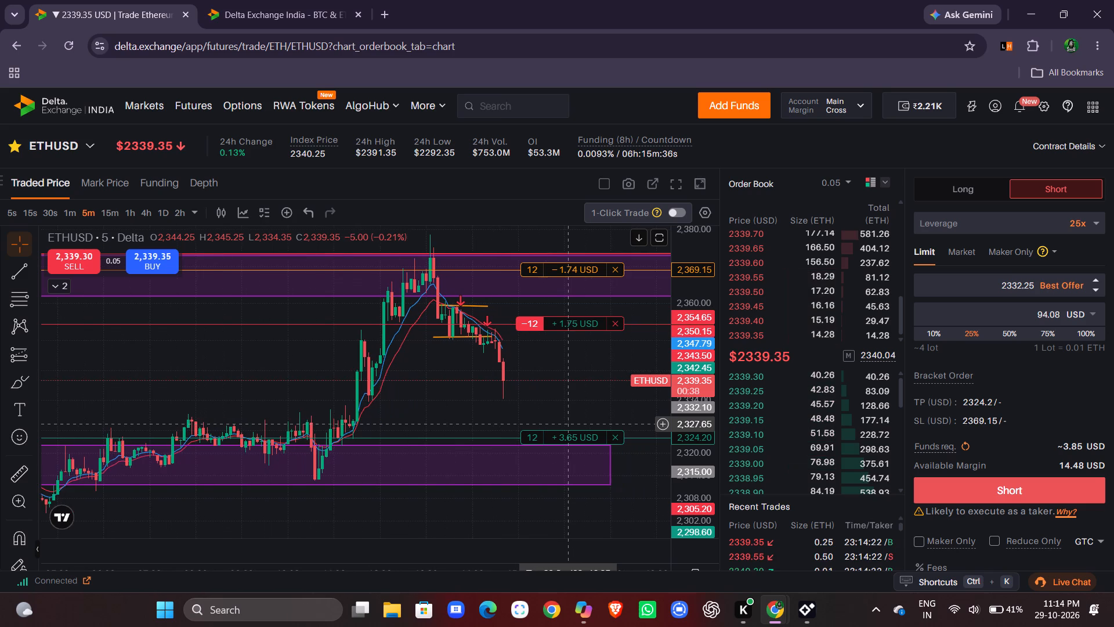
scroll(567, 424, left, 1)
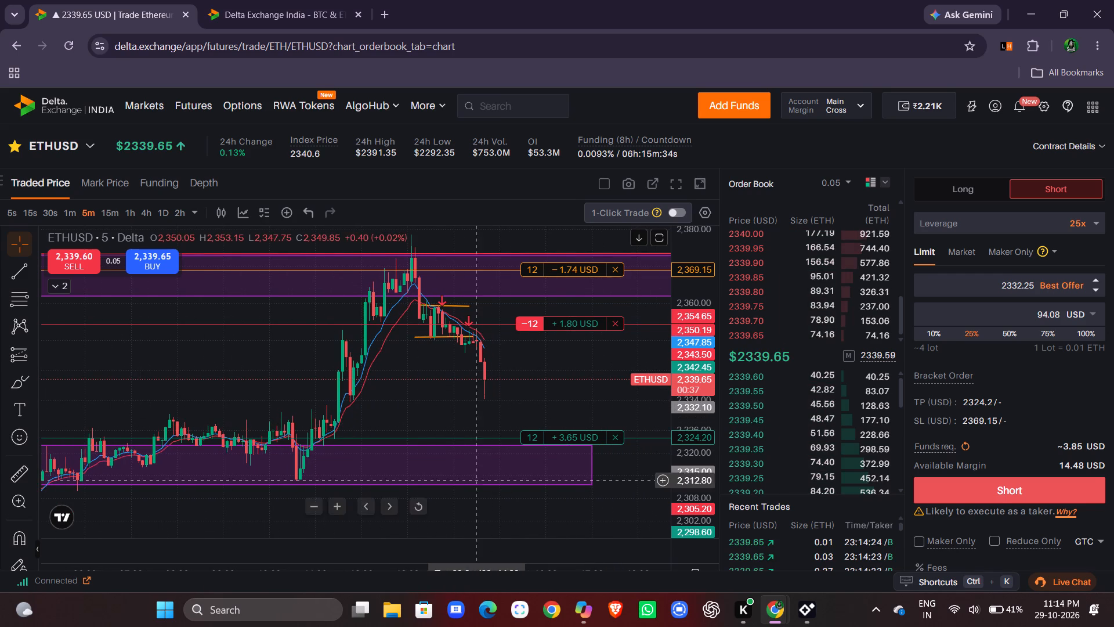
drag(590, 435, 607, 469)
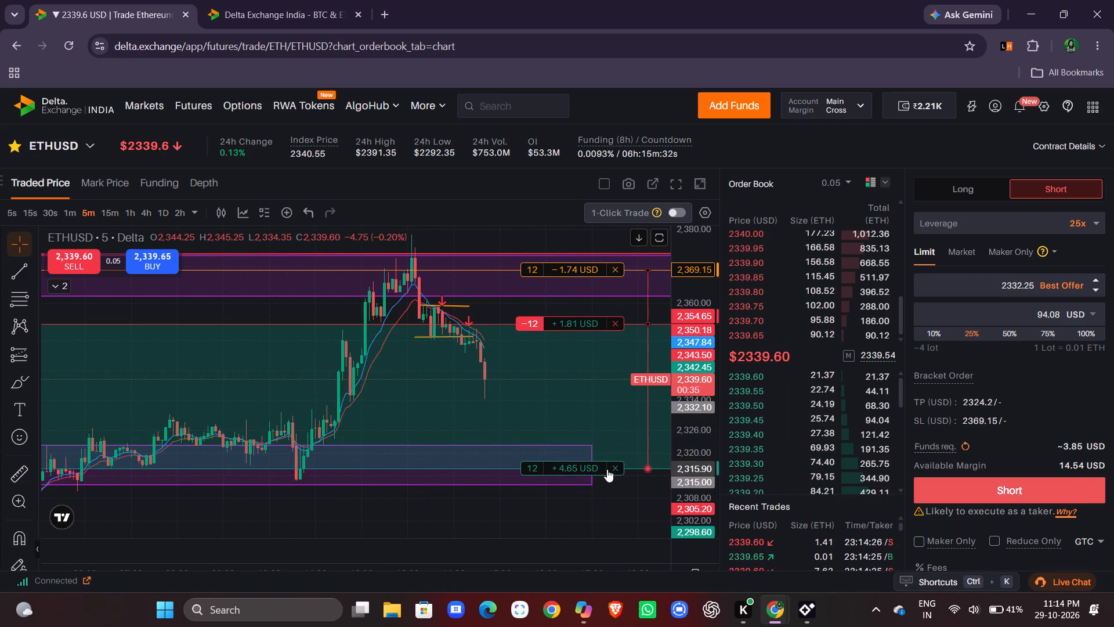
drag(607, 469, 619, 455)
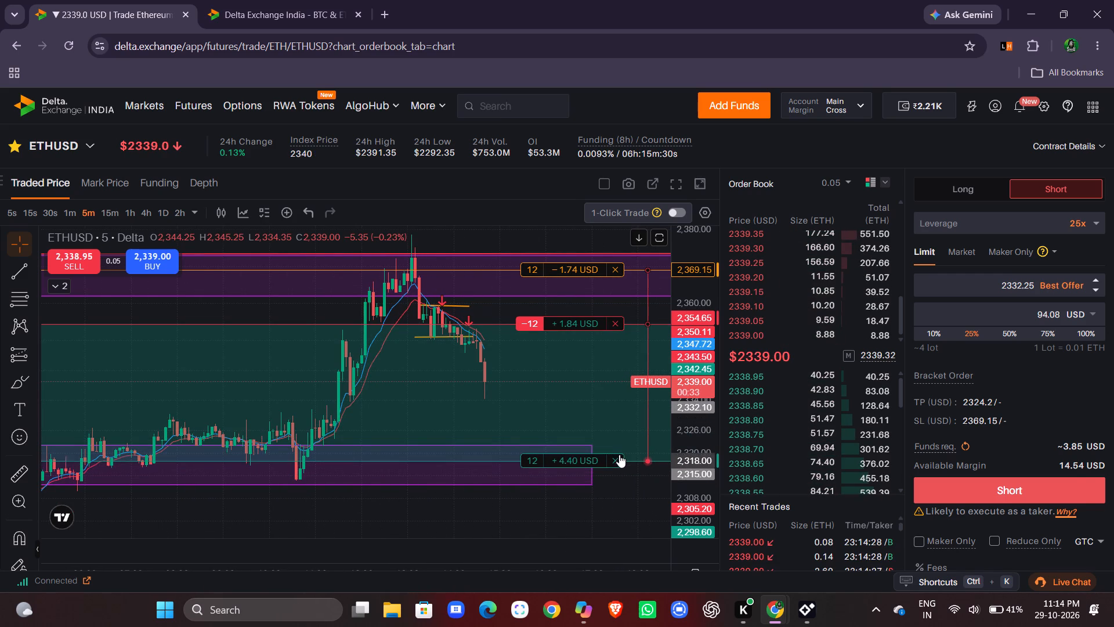
drag(619, 455, 623, 446)
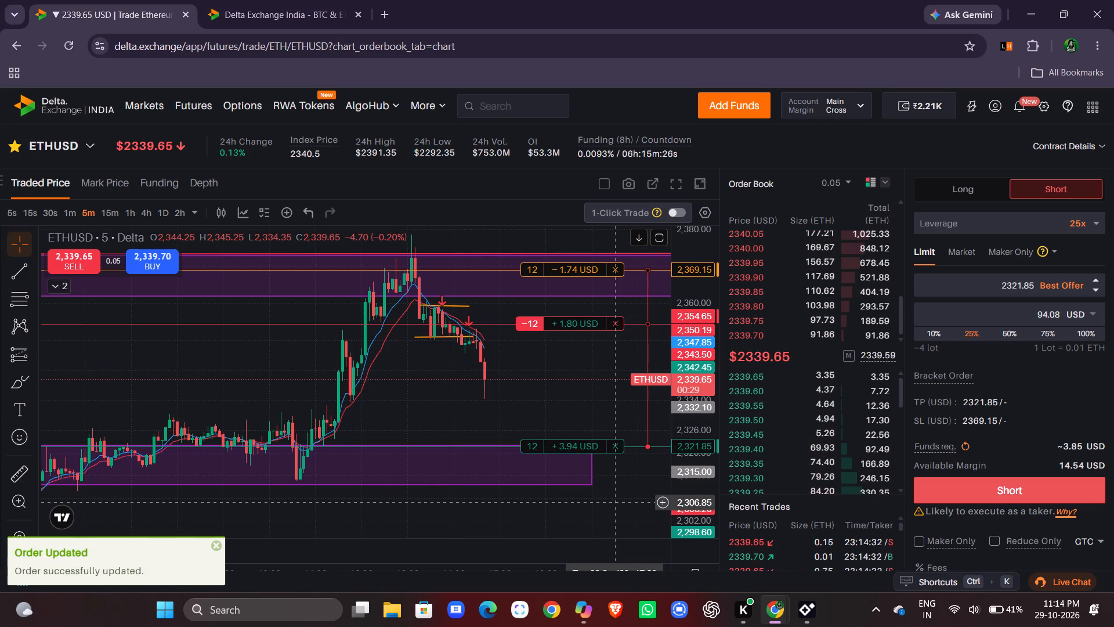
click(594, 443)
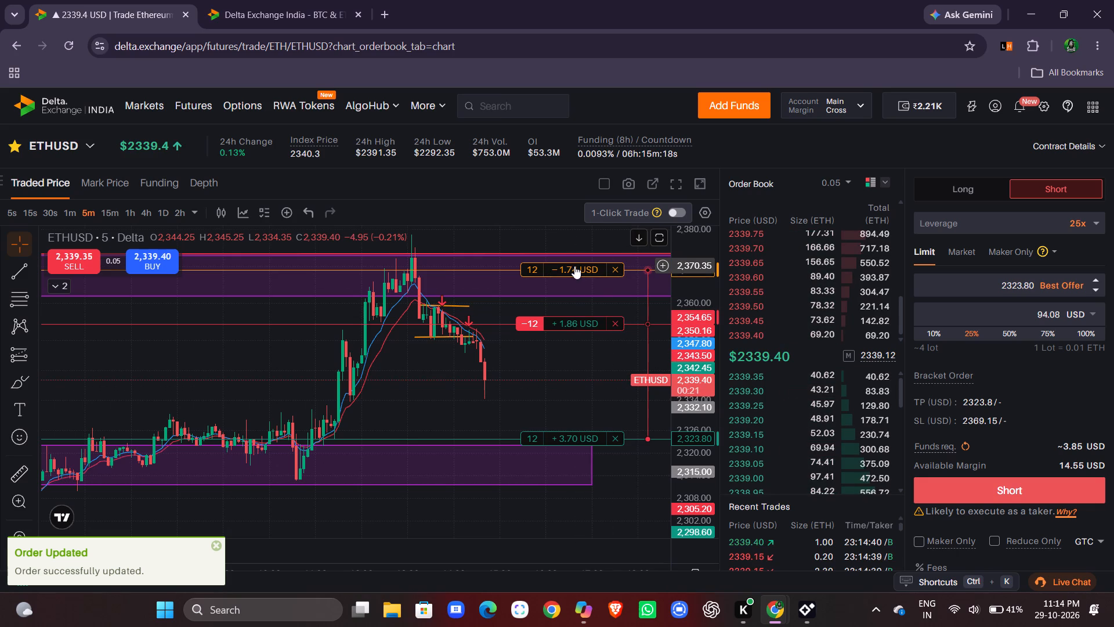
Tighten the stop-loss order of the open ETHUSD short position on the chart to 2,362.30.
drag(574, 266, 594, 298)
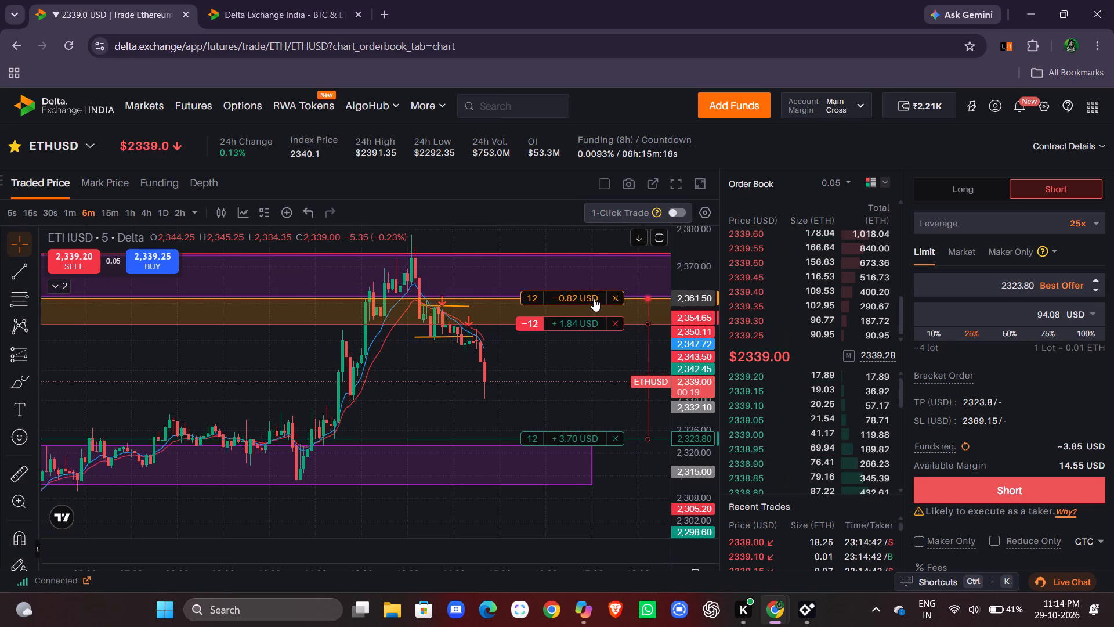
drag(594, 298, 596, 296)
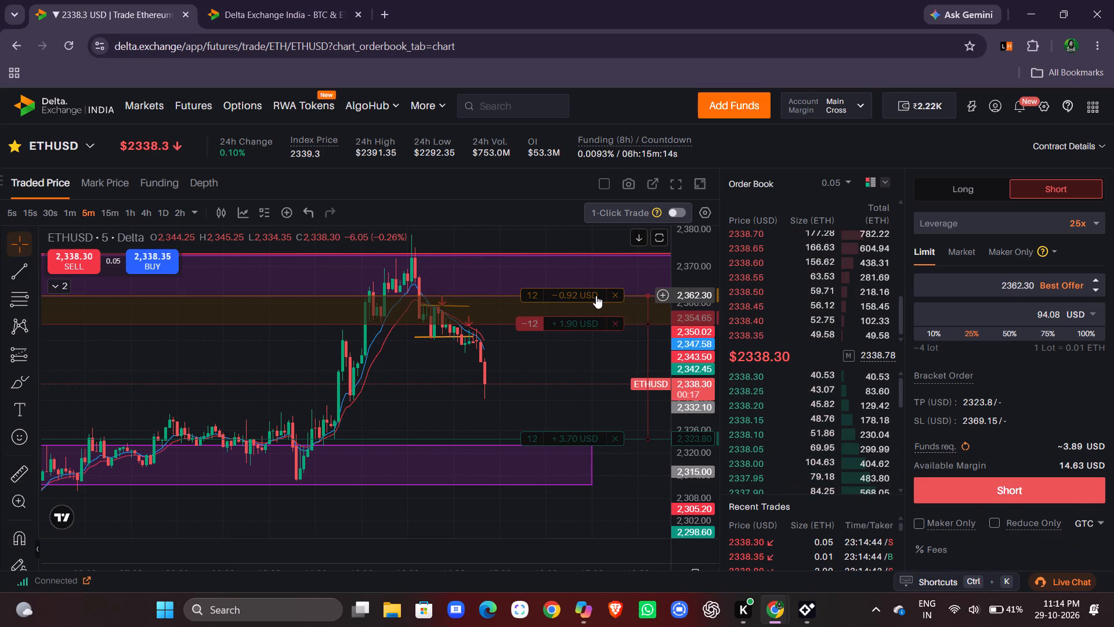
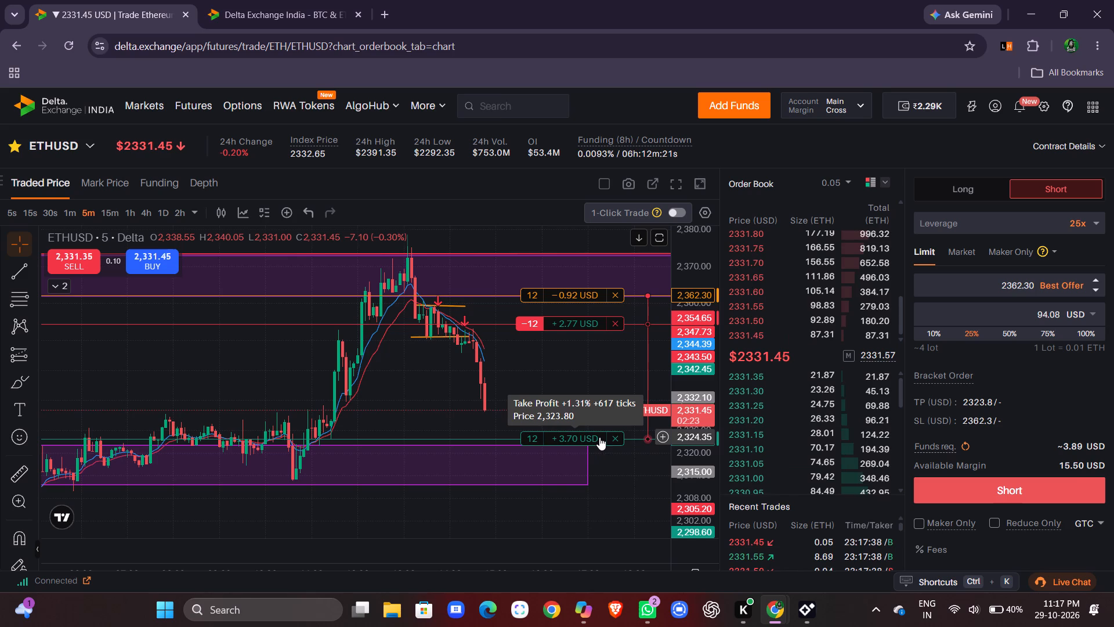
drag(599, 437, 605, 465)
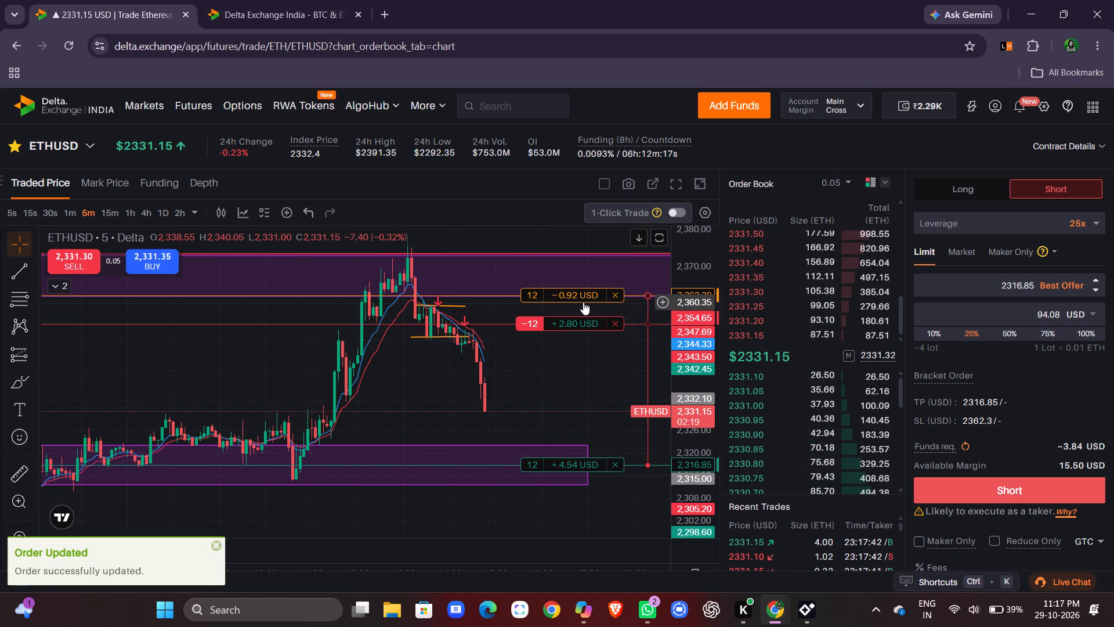
Move the short position's stop-loss order on the ETHUSD chart to 2361.30.
drag(682, 398, 686, 370)
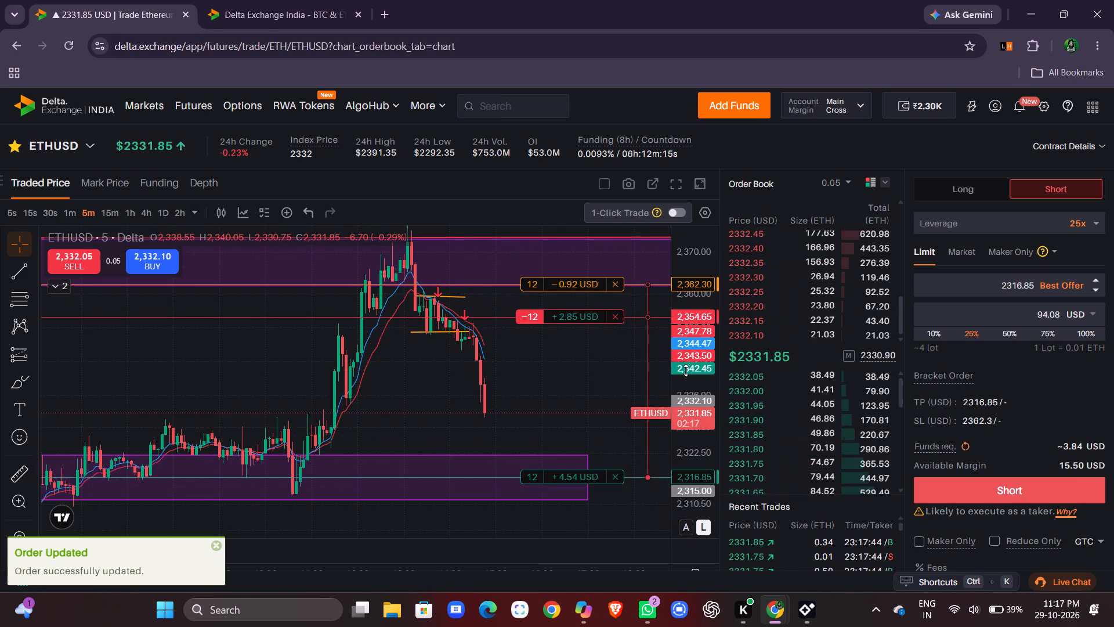
drag(686, 370, 686, 374)
drag(582, 285, 587, 299)
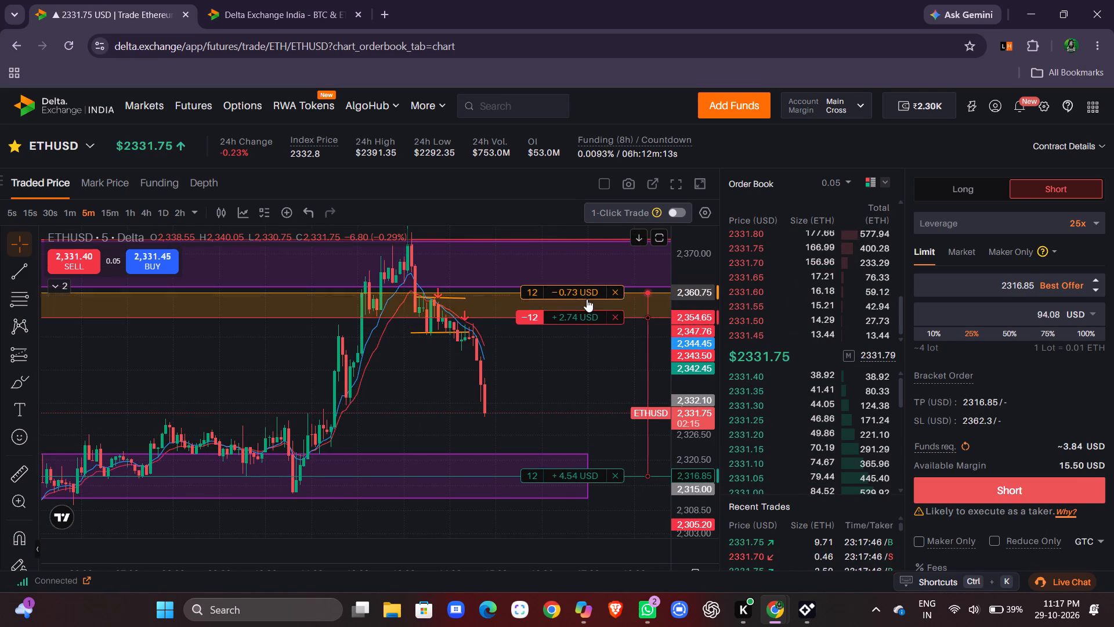
drag(587, 299, 592, 316)
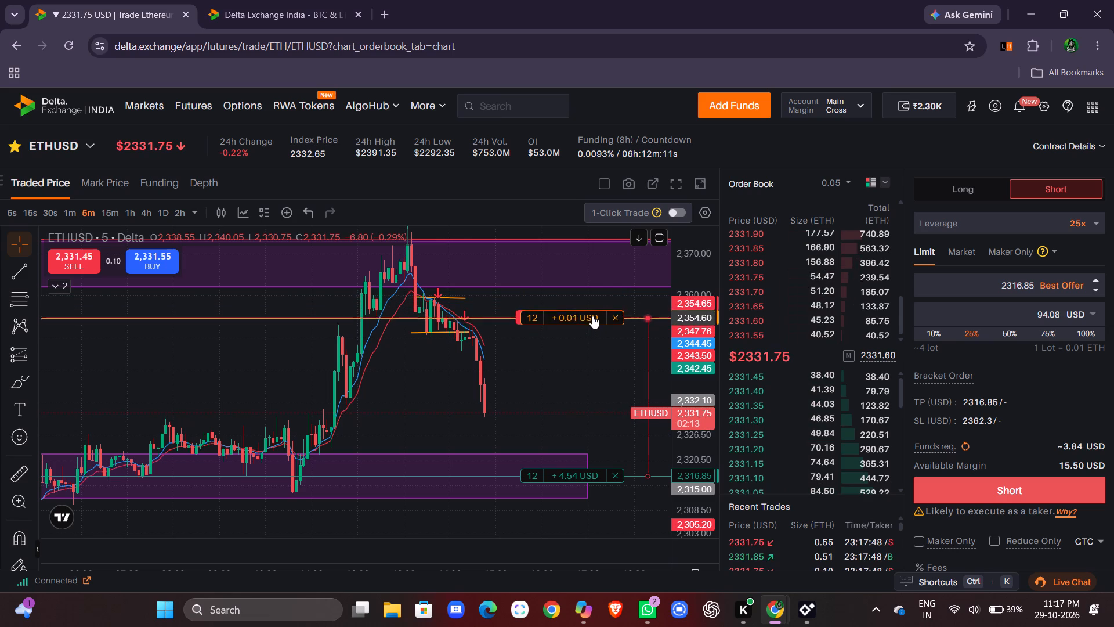
drag(592, 316, 610, 290)
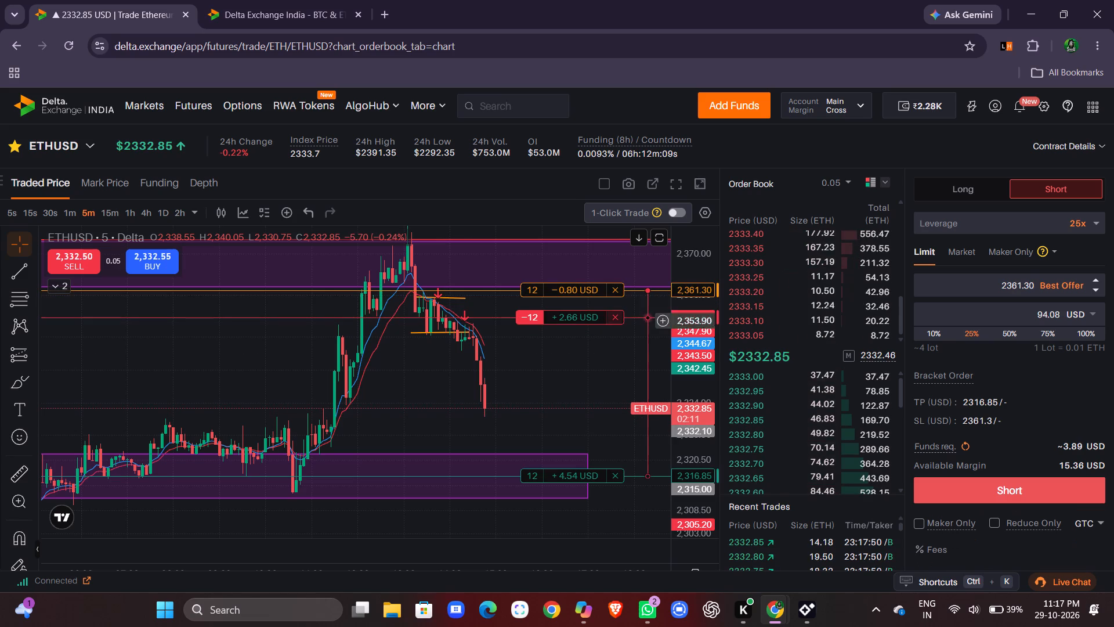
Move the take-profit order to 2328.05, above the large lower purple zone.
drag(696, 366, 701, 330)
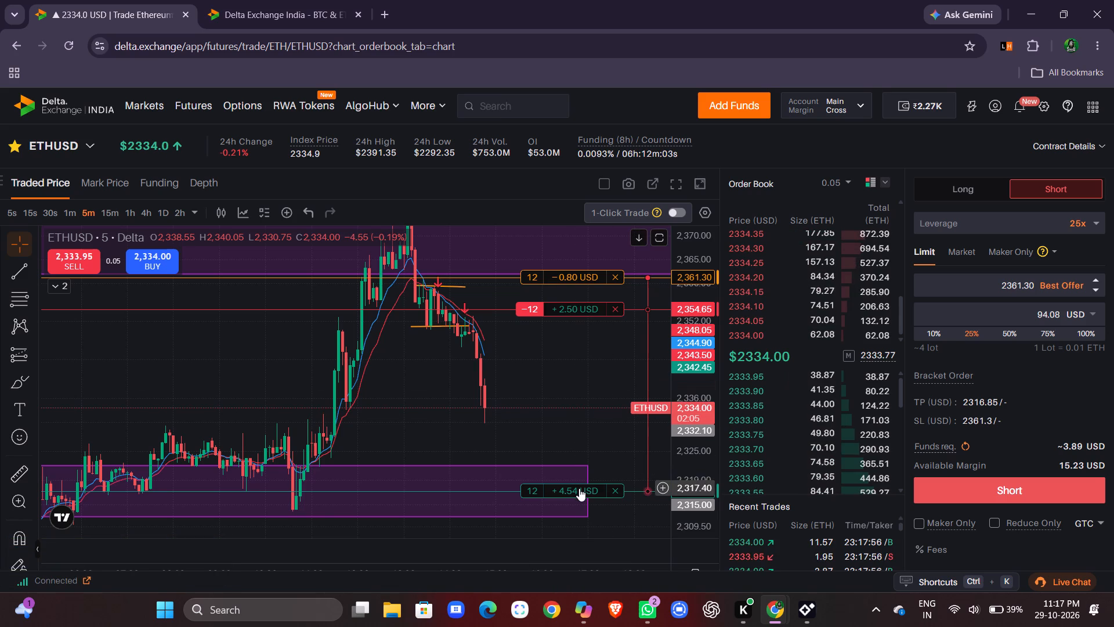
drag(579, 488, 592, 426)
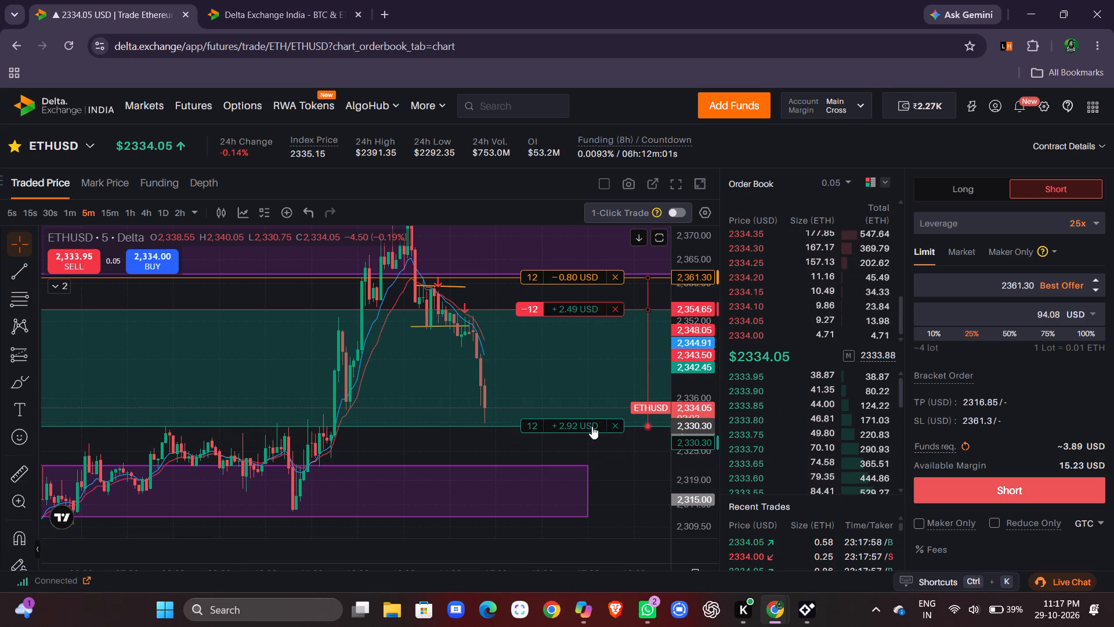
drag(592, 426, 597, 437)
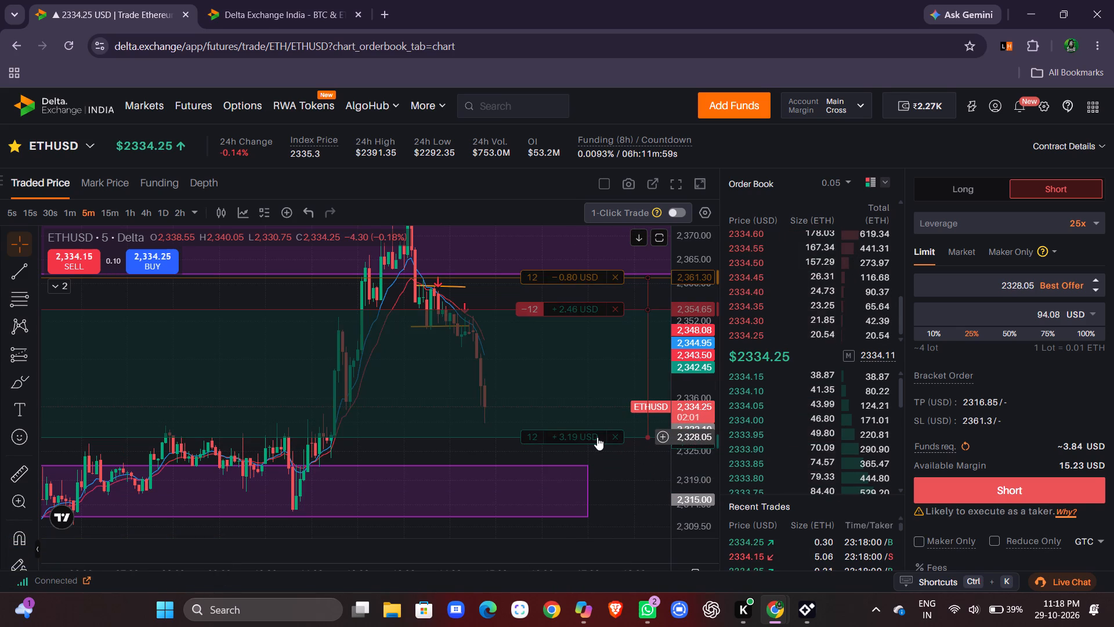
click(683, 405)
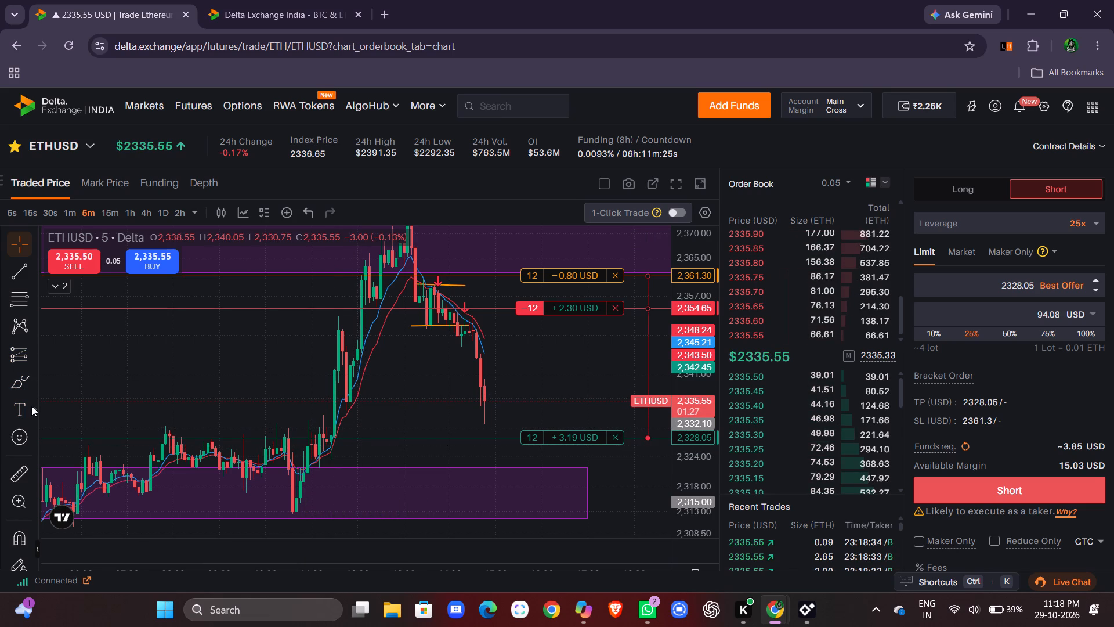
Draw a narrow rectangle zone from about 2330 down to 2326.45, running from the base of the rally past the latest candle.
click(35, 382)
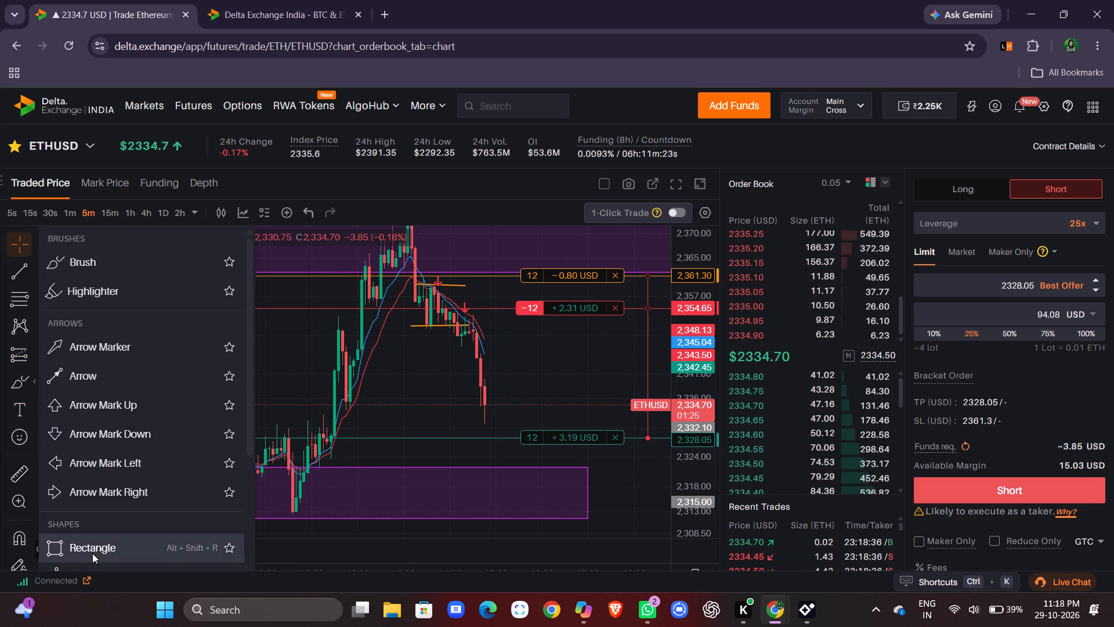
click(92, 553)
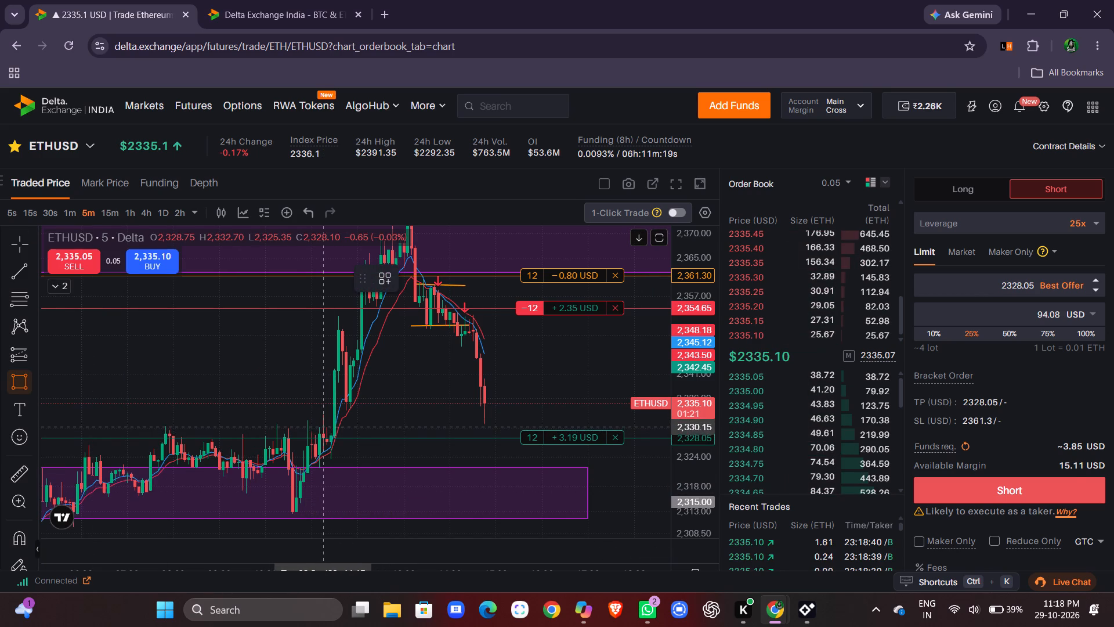
drag(339, 428, 316, 442)
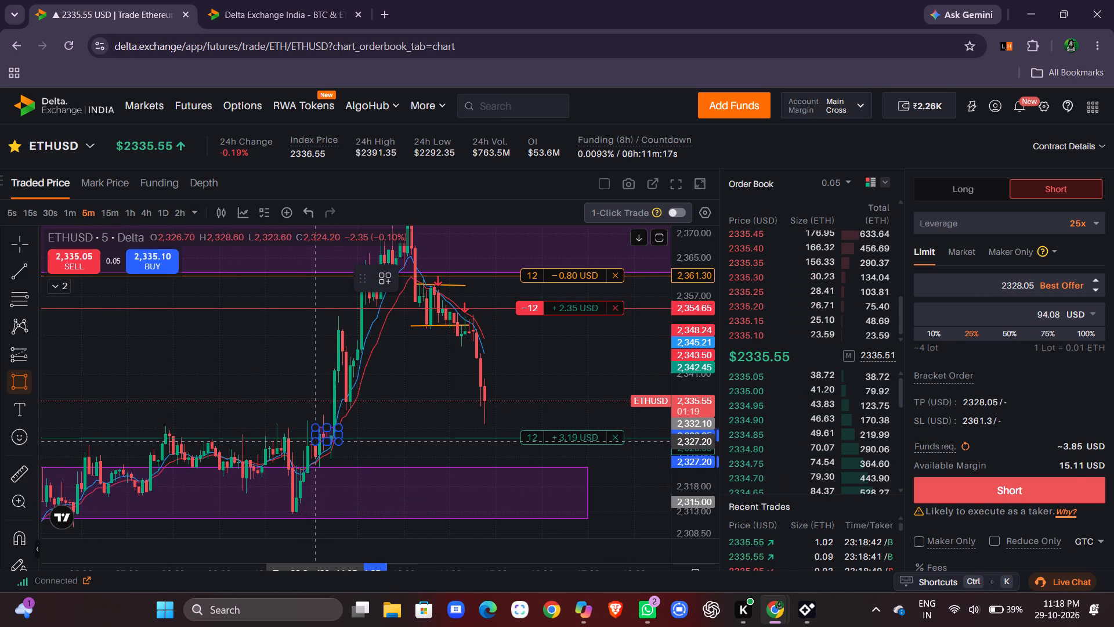
drag(316, 442, 594, 445)
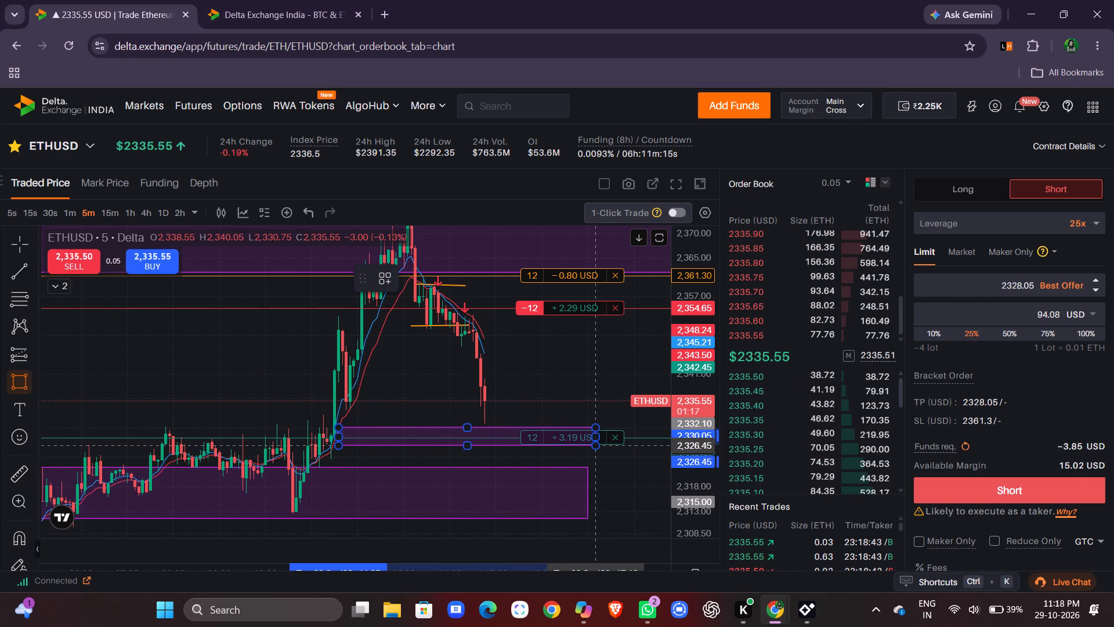
drag(594, 445, 594, 445)
click(594, 445)
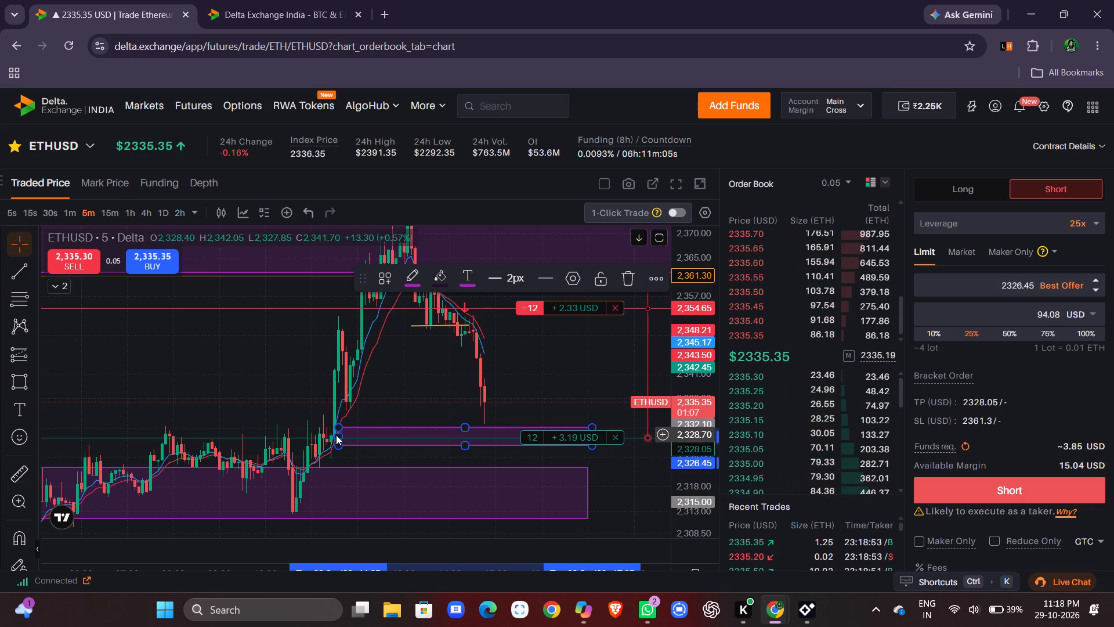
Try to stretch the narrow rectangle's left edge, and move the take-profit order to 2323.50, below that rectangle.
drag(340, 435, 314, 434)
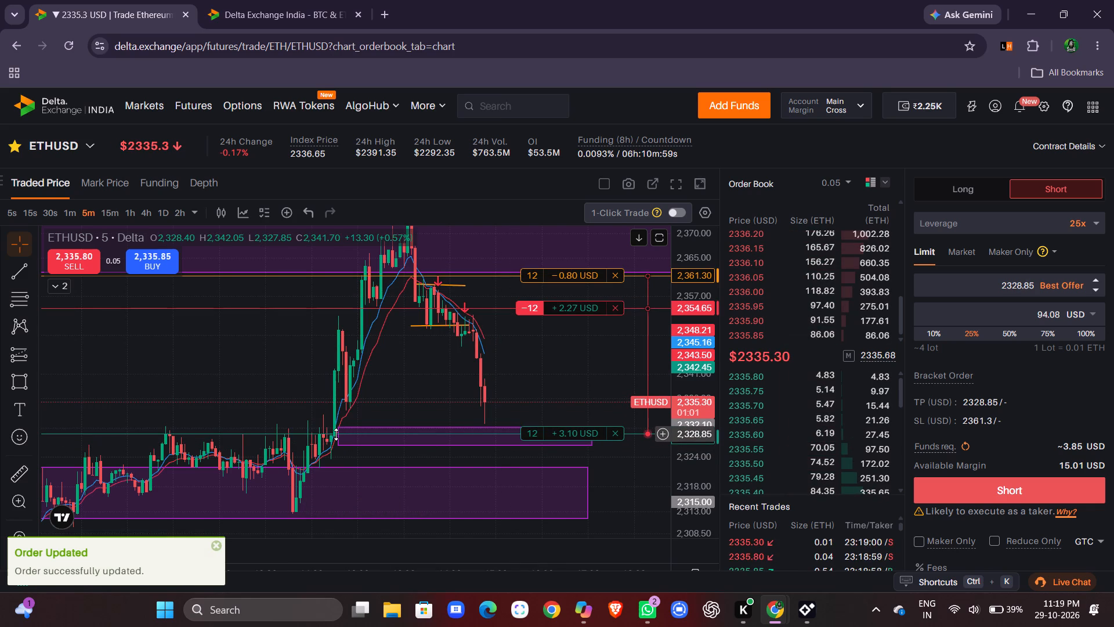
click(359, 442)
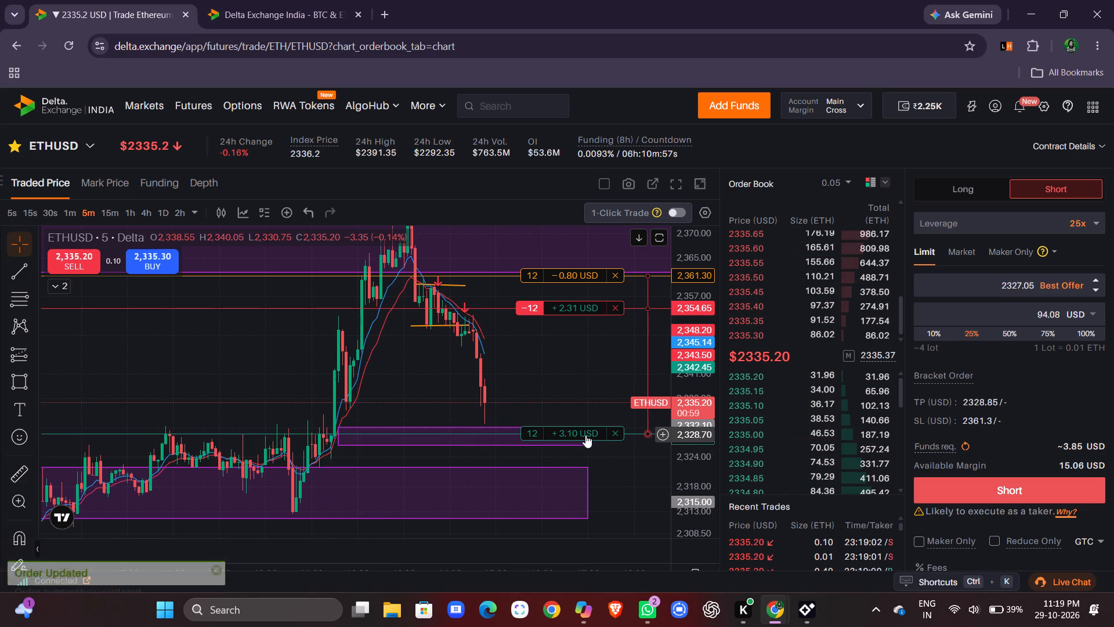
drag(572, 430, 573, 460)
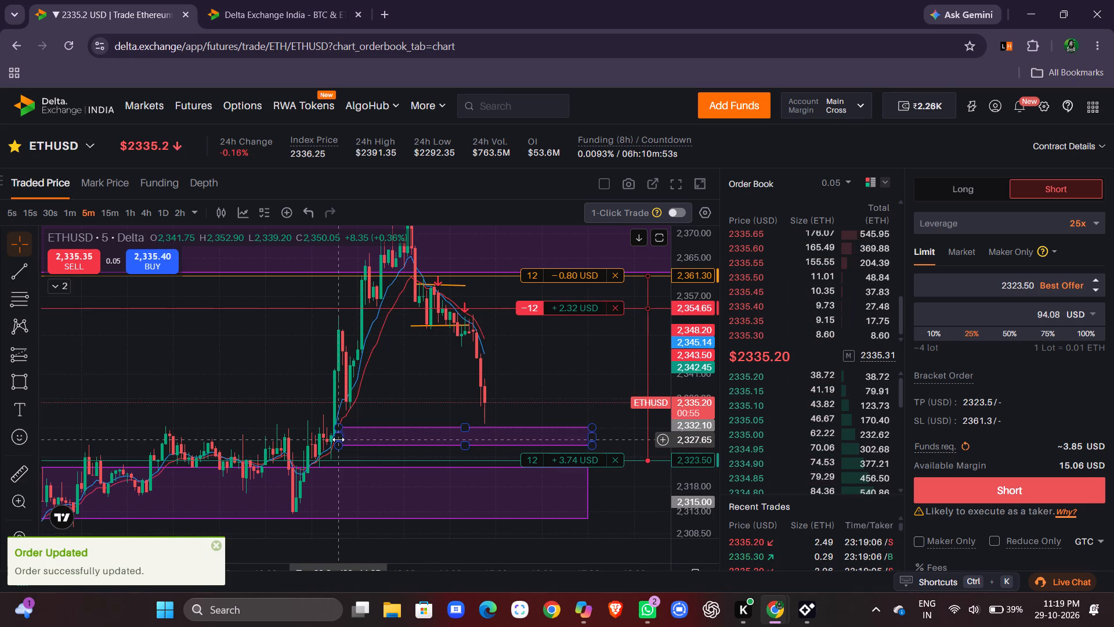
Extend the narrow rectangle's left edge back to the candles just before the rally and deselect it.
drag(338, 439, 317, 439)
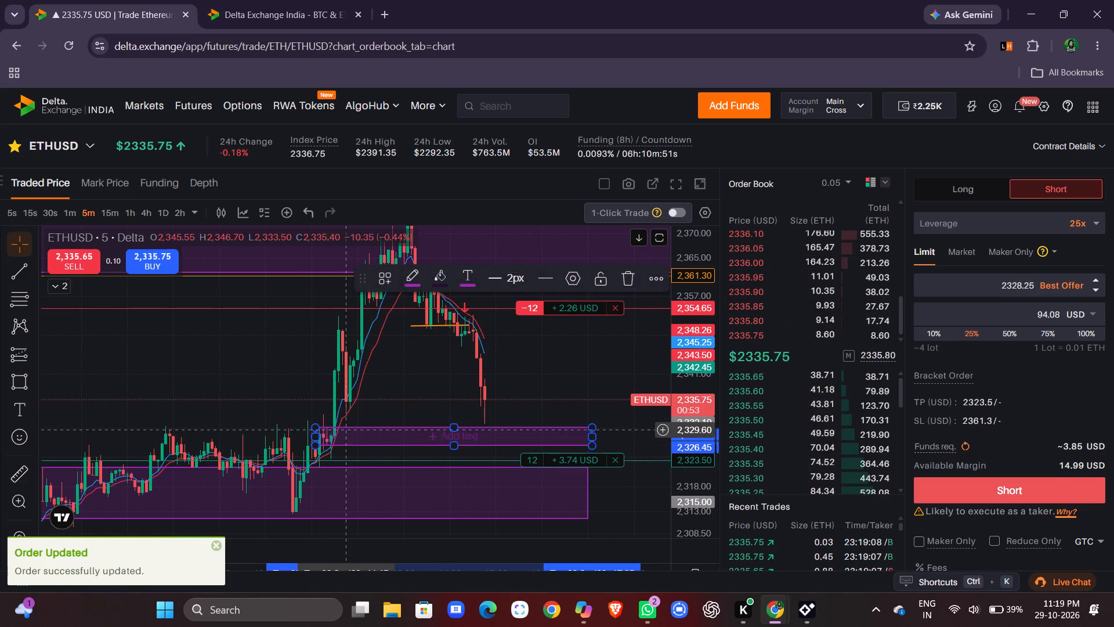
click(399, 408)
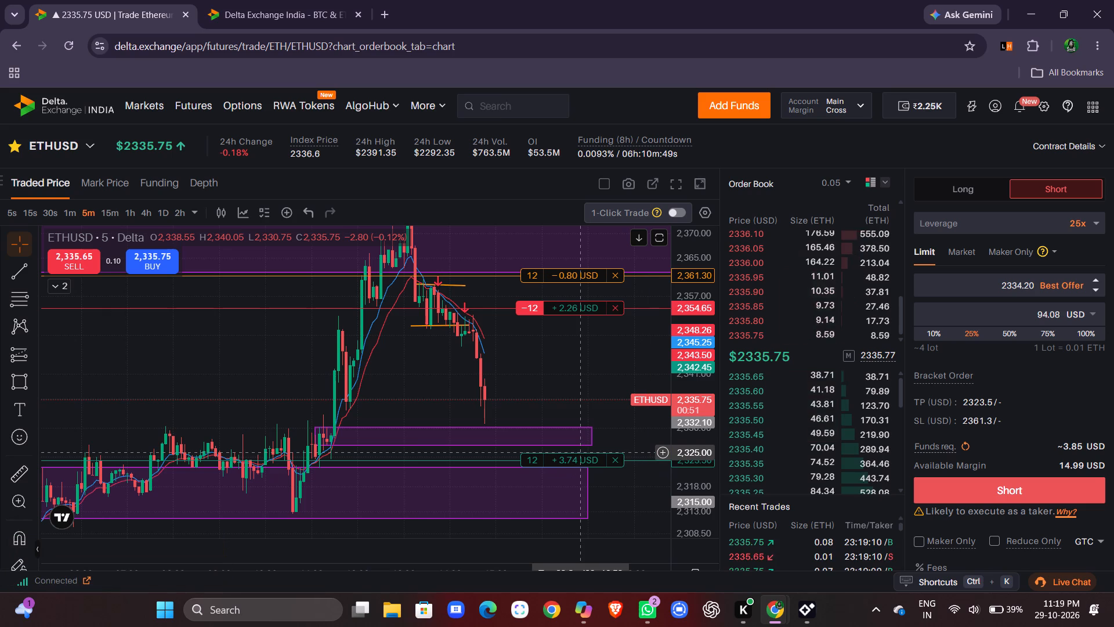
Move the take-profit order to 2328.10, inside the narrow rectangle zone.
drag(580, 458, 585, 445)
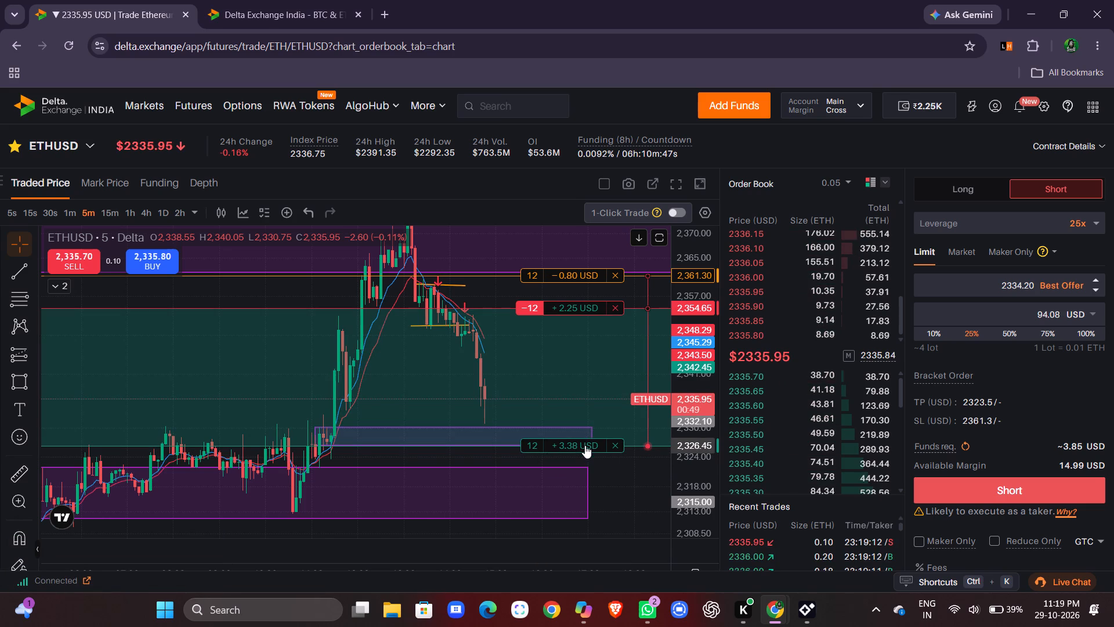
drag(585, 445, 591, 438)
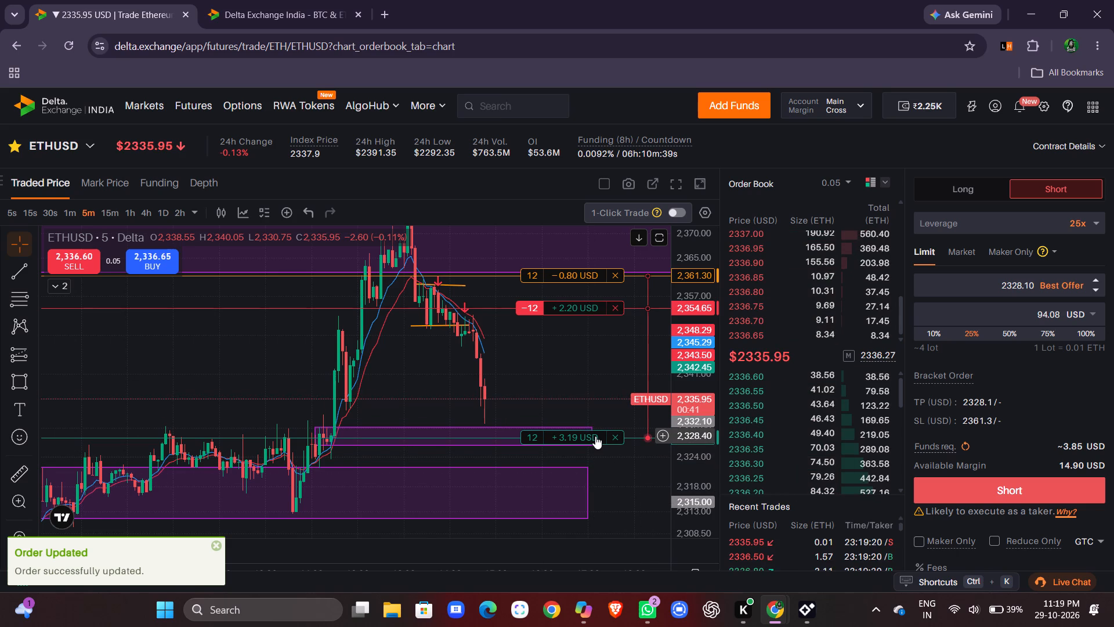
Move the take-profit order to 2317.90, inside the large lower purple zone.
drag(595, 436, 597, 488)
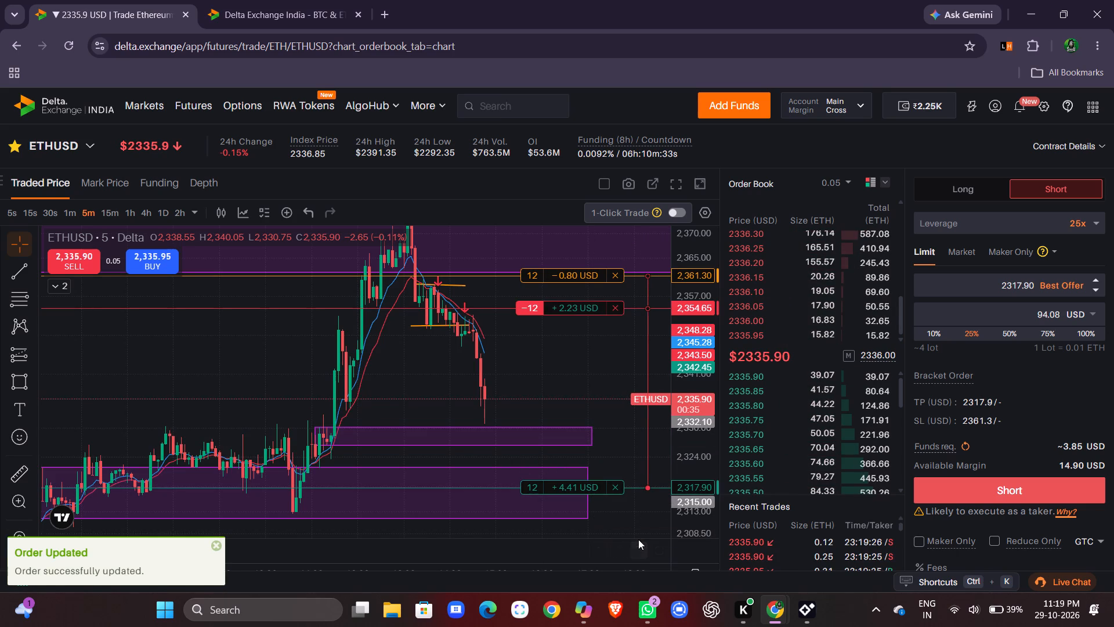
drag(706, 420, 707, 414)
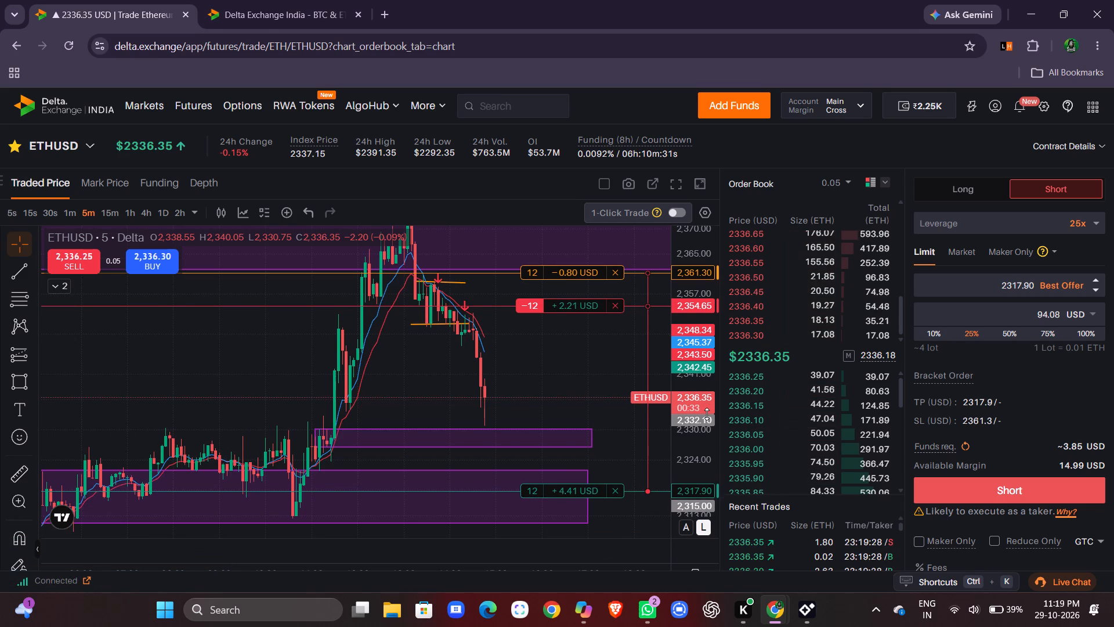
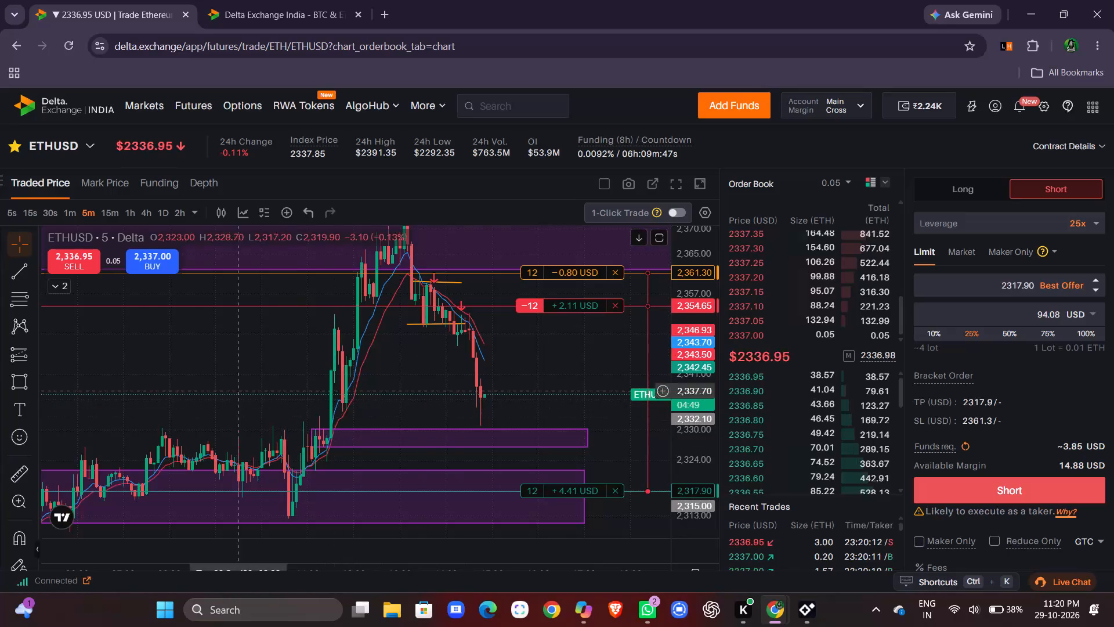
Draw a short, nearly horizontal trend line at about 2340.30, extending forward from the latest sharp-drop candles, and deselect it.
click(23, 269)
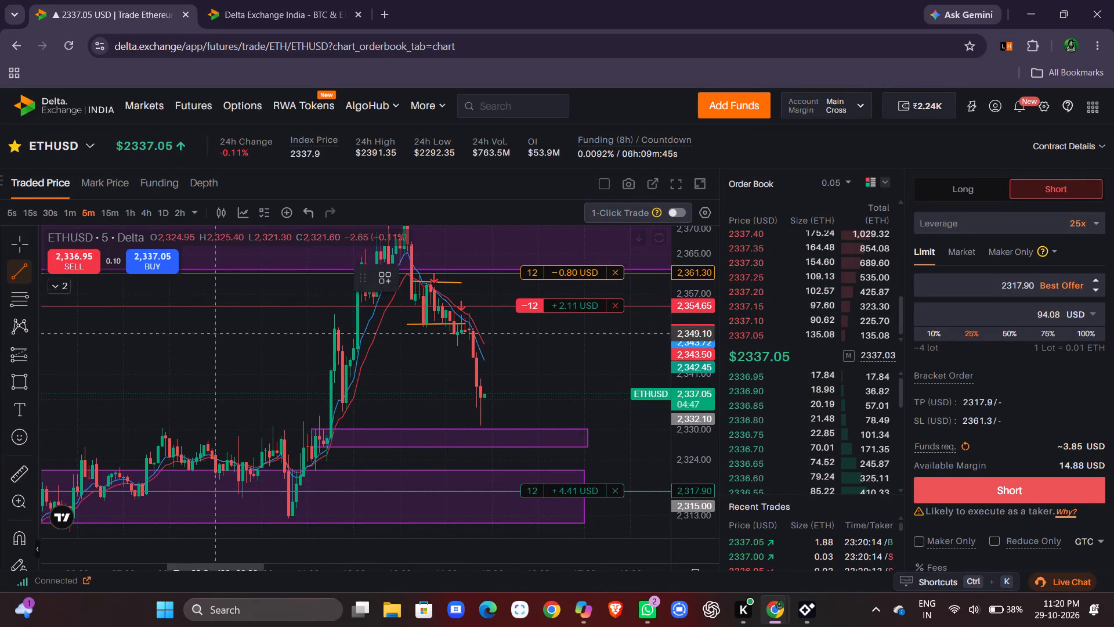
drag(473, 379, 529, 380)
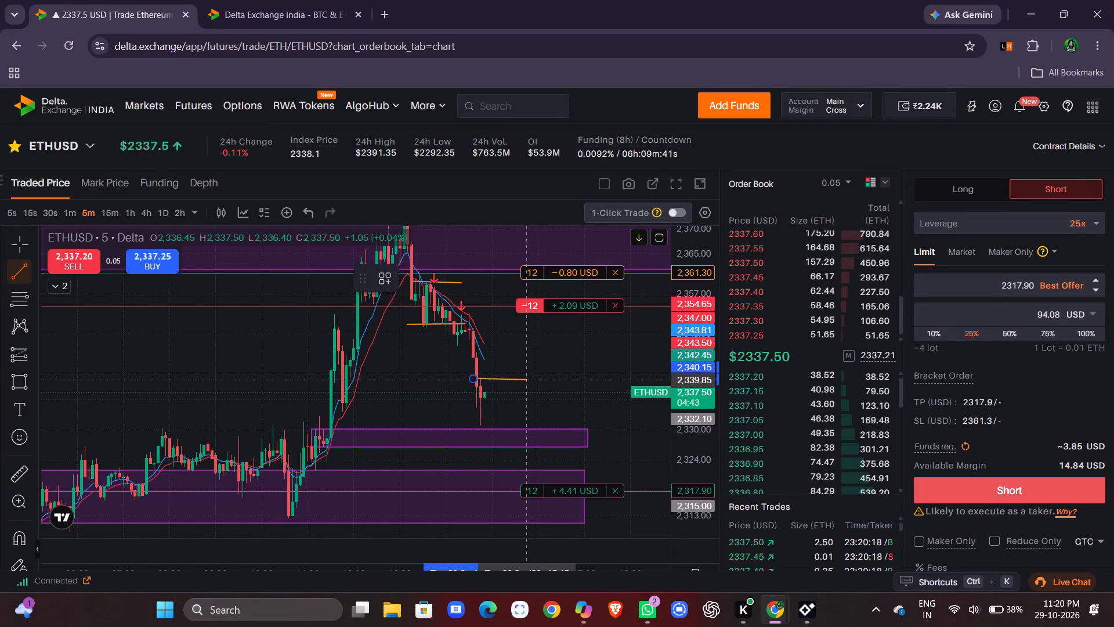
drag(529, 380, 529, 378)
click(529, 378)
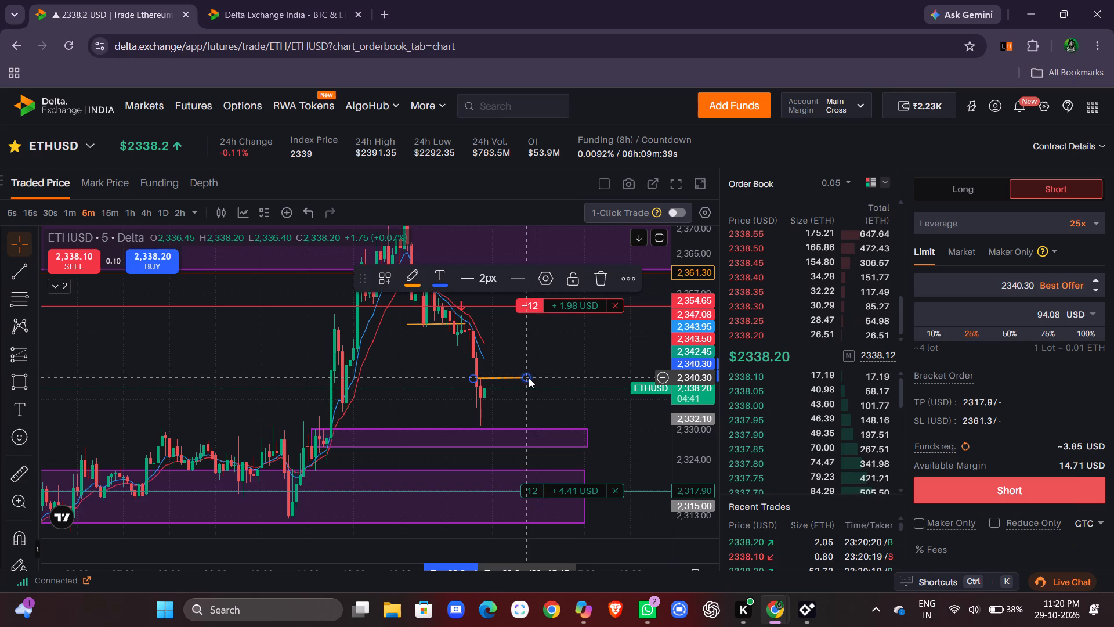
click(549, 377)
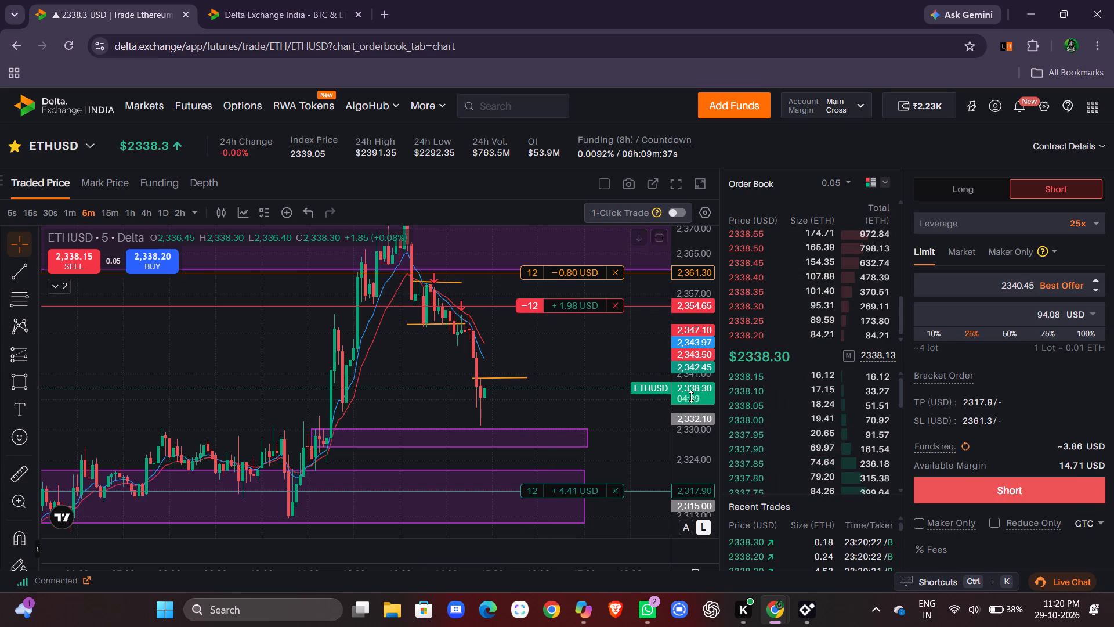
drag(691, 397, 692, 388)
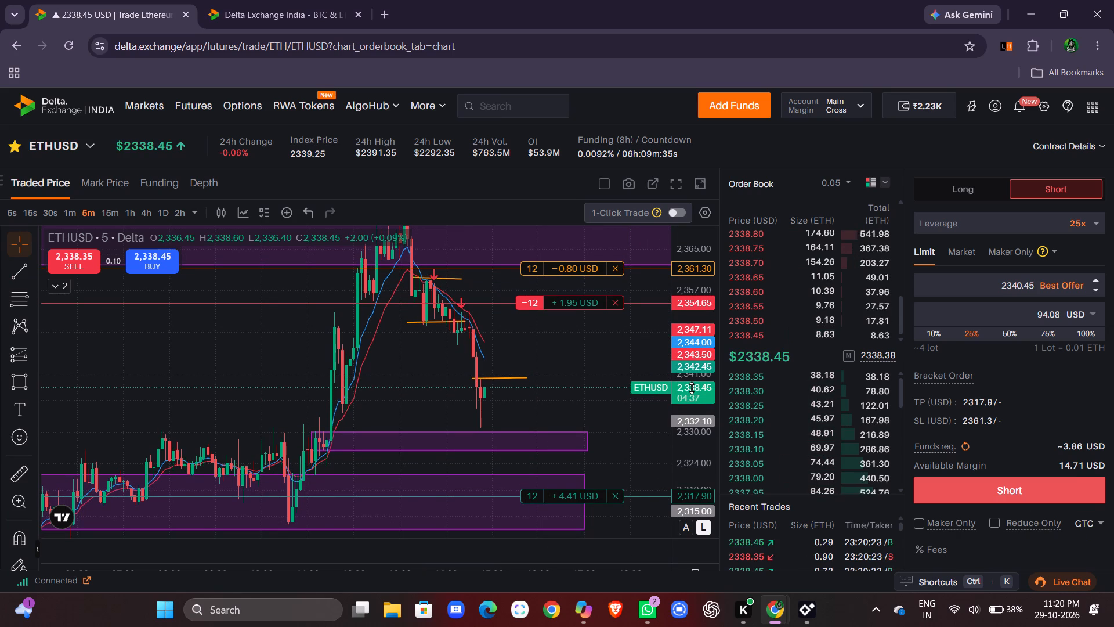
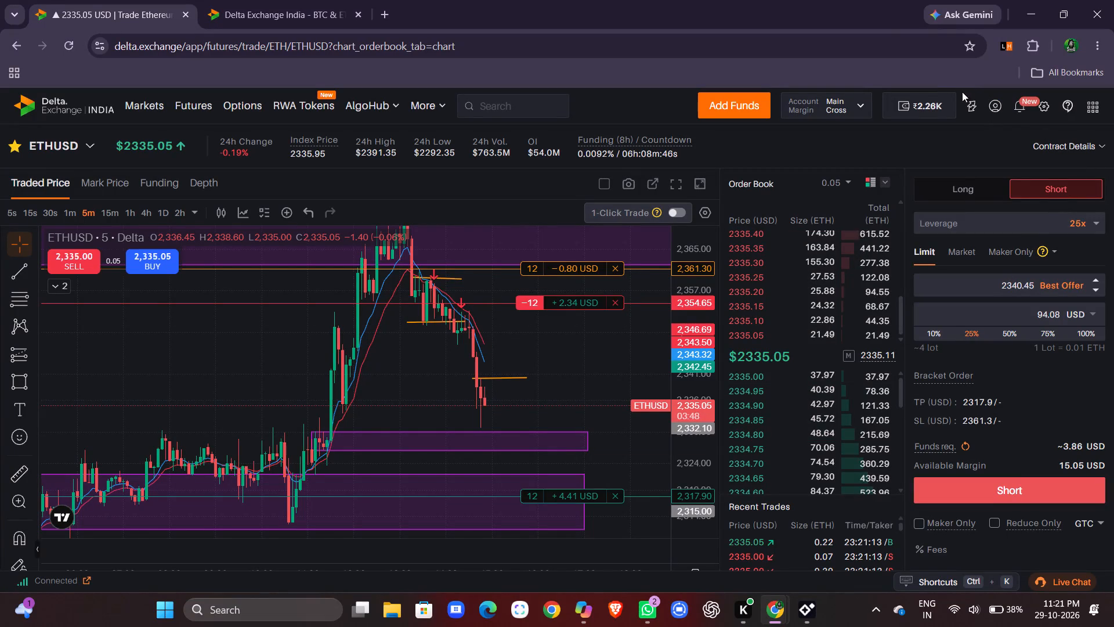
Open the account's positions page to review the ETHUSD short.
click(971, 101)
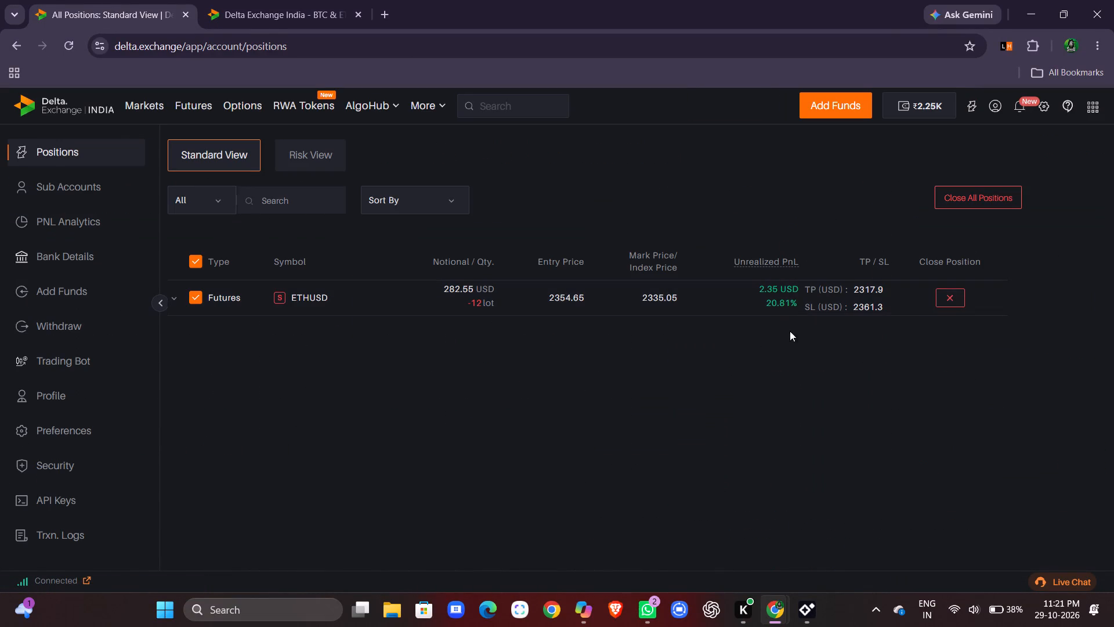
click(974, 106)
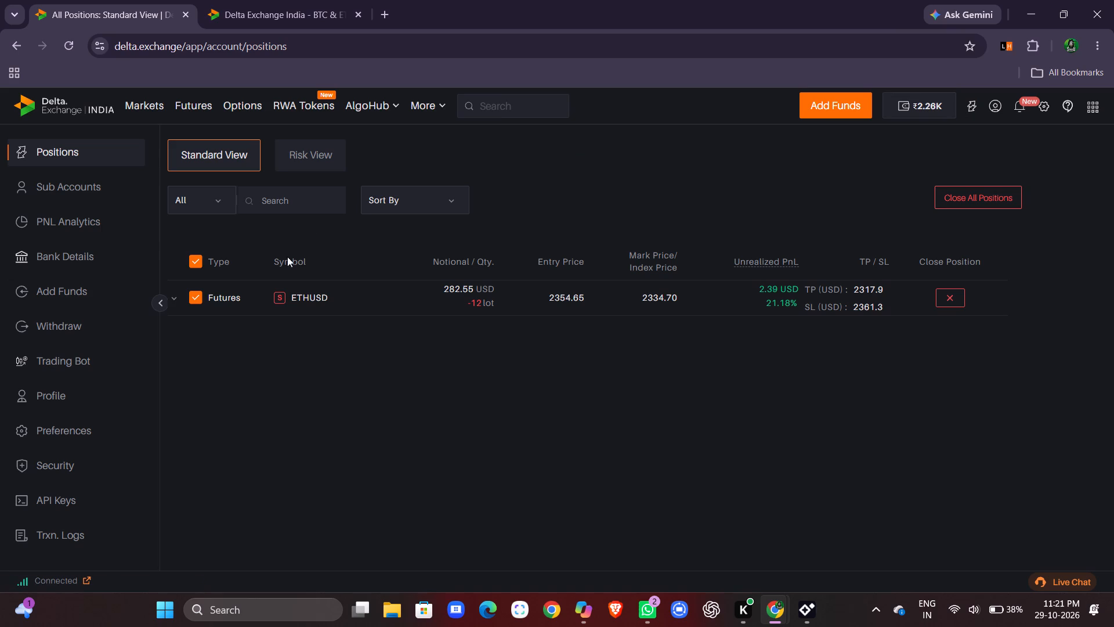
click(976, 105)
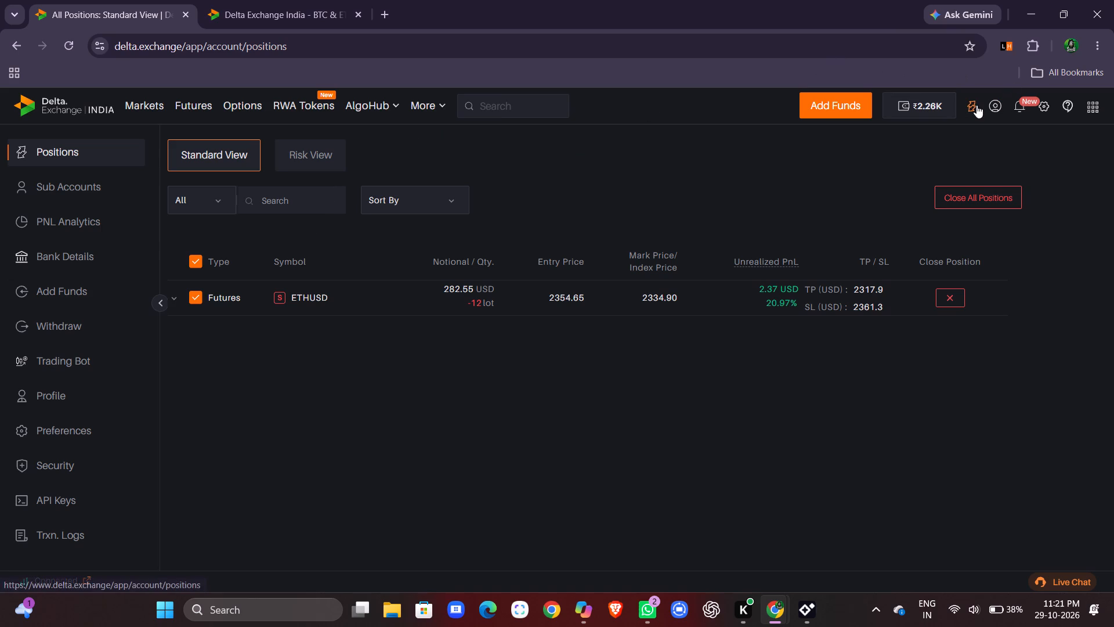
Open the account's PNL Analytics and examine the 7-day summary figures and the volume, fees, funding and per-day PNL charts.
click(934, 102)
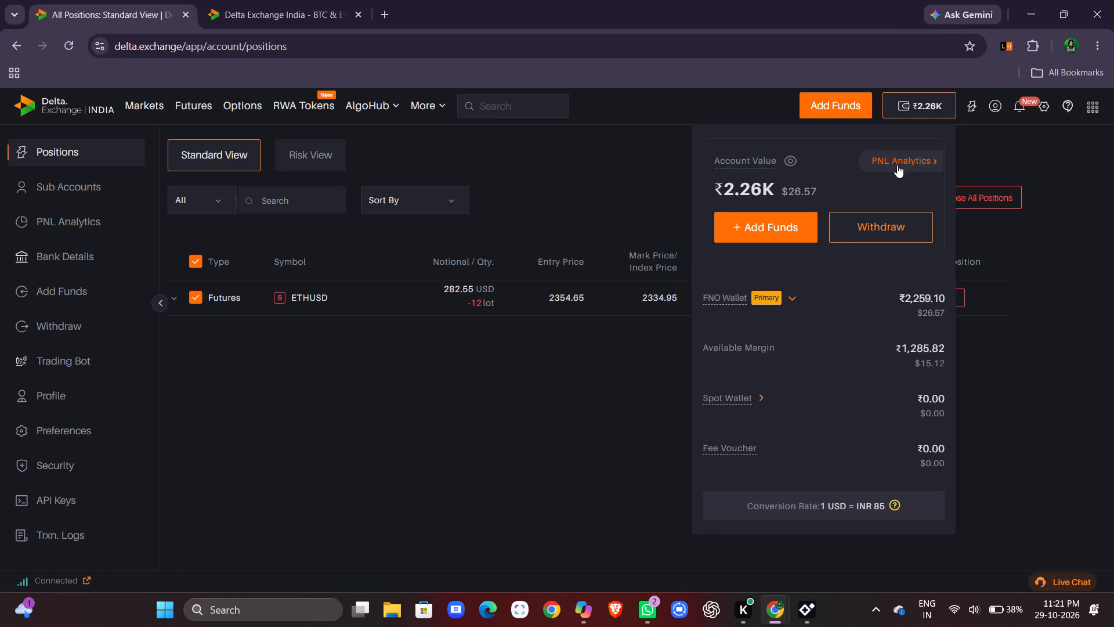
click(902, 161)
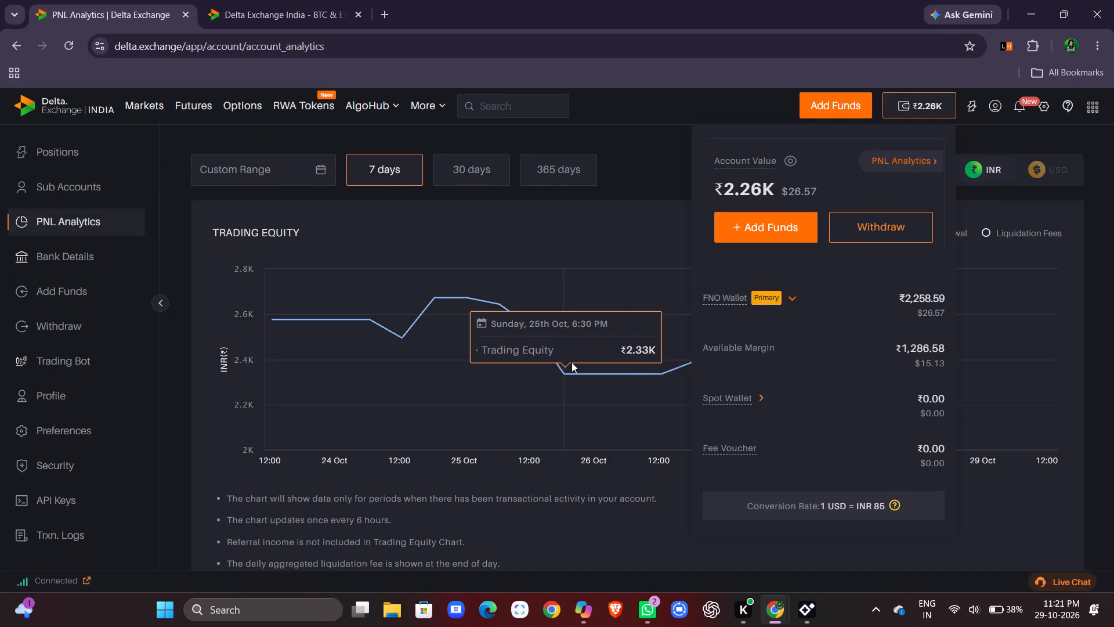
scroll(572, 362, down, 2)
click(1009, 392)
scroll(1009, 392, down, 2)
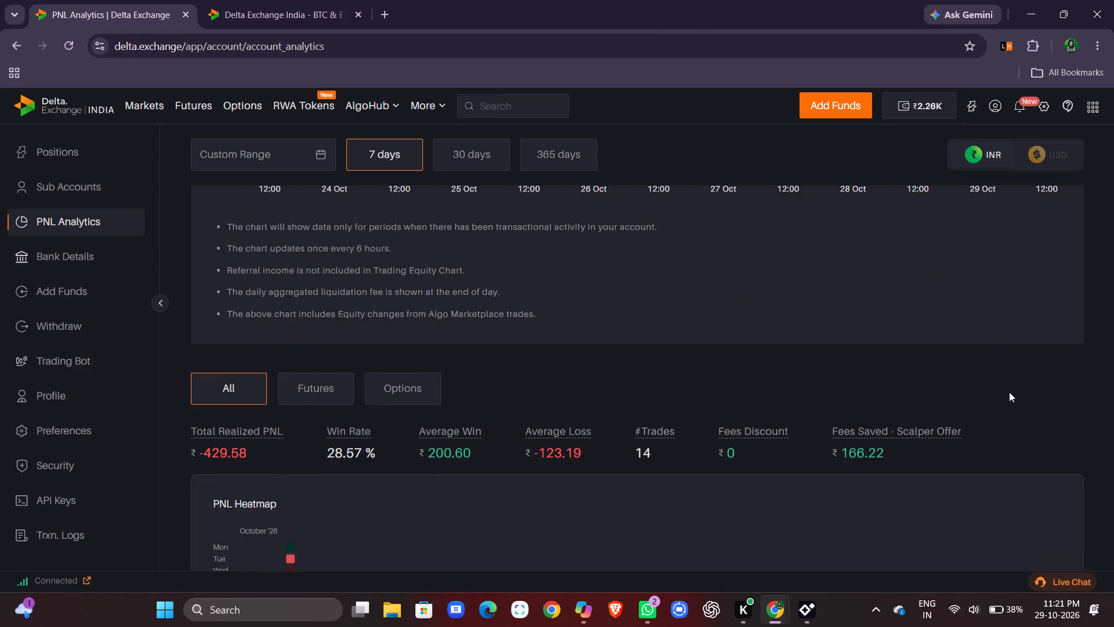
scroll(1009, 392, down, 2)
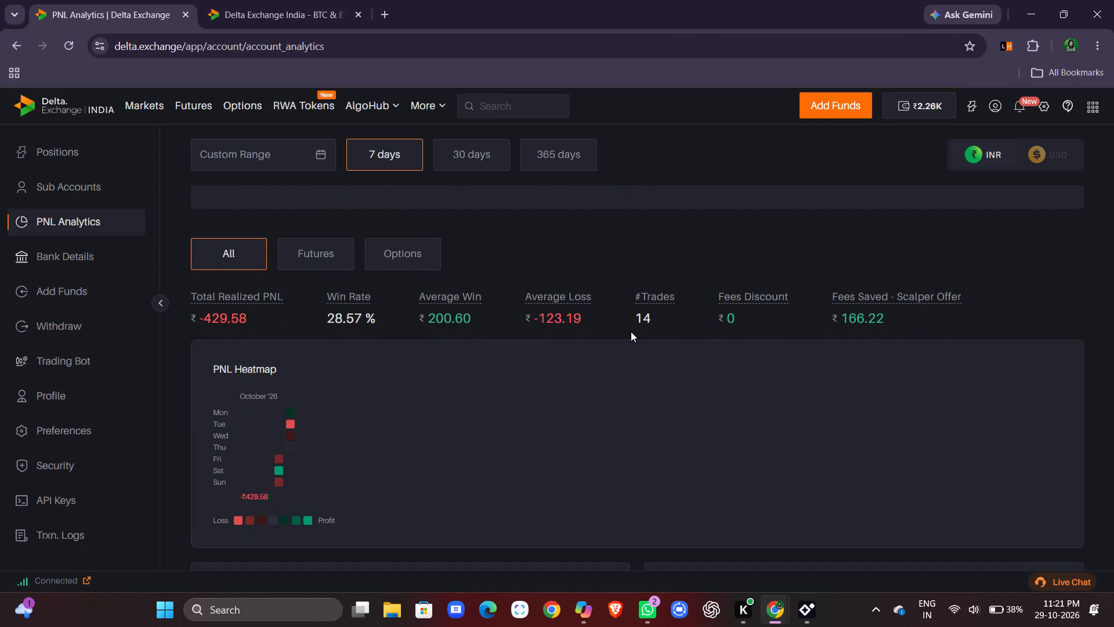
scroll(631, 331, down, 2)
scroll(538, 459, down, 1)
scroll(538, 459, up, 1)
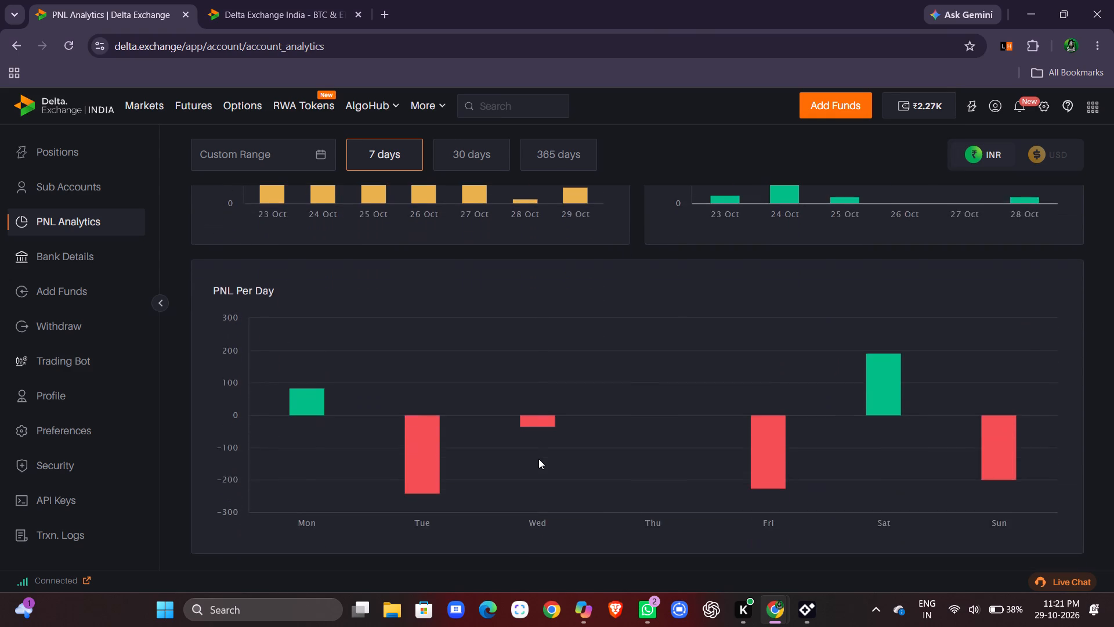
scroll(538, 459, up, 4)
scroll(538, 459, down, 1)
scroll(538, 459, up, 3)
scroll(538, 459, down, 4)
scroll(538, 459, up, 1)
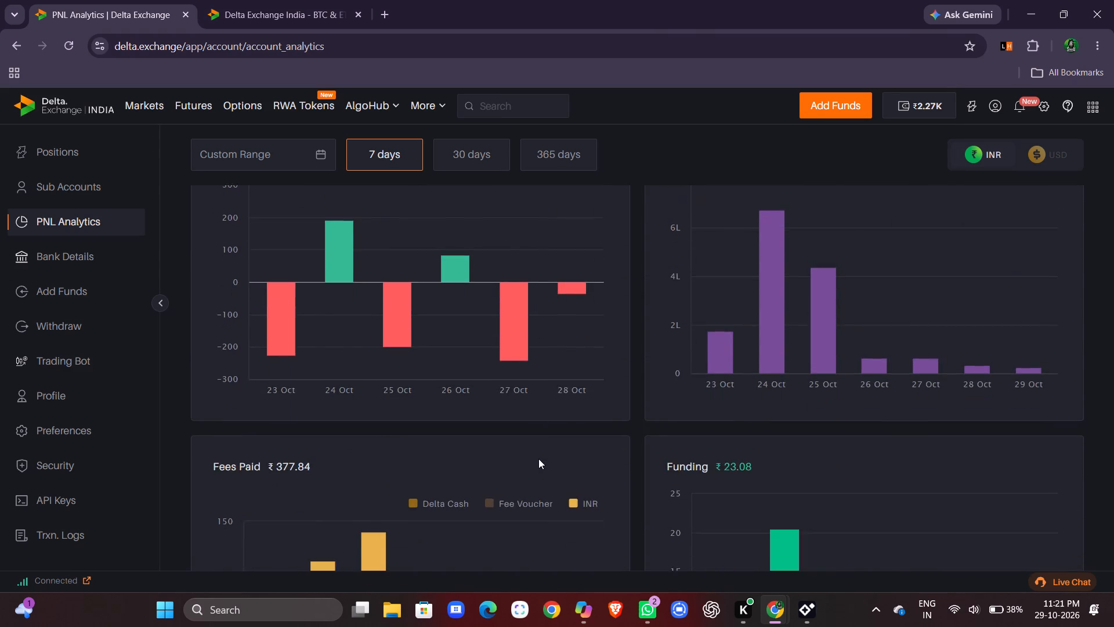
scroll(538, 459, up, 1)
scroll(538, 459, down, 1)
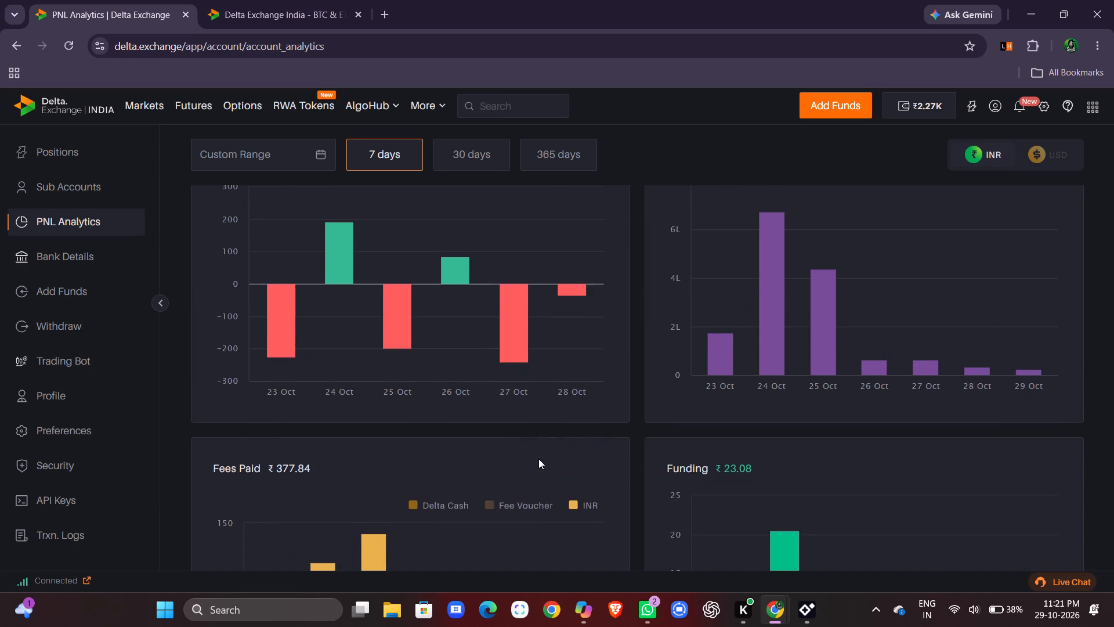
scroll(538, 459, down, 3)
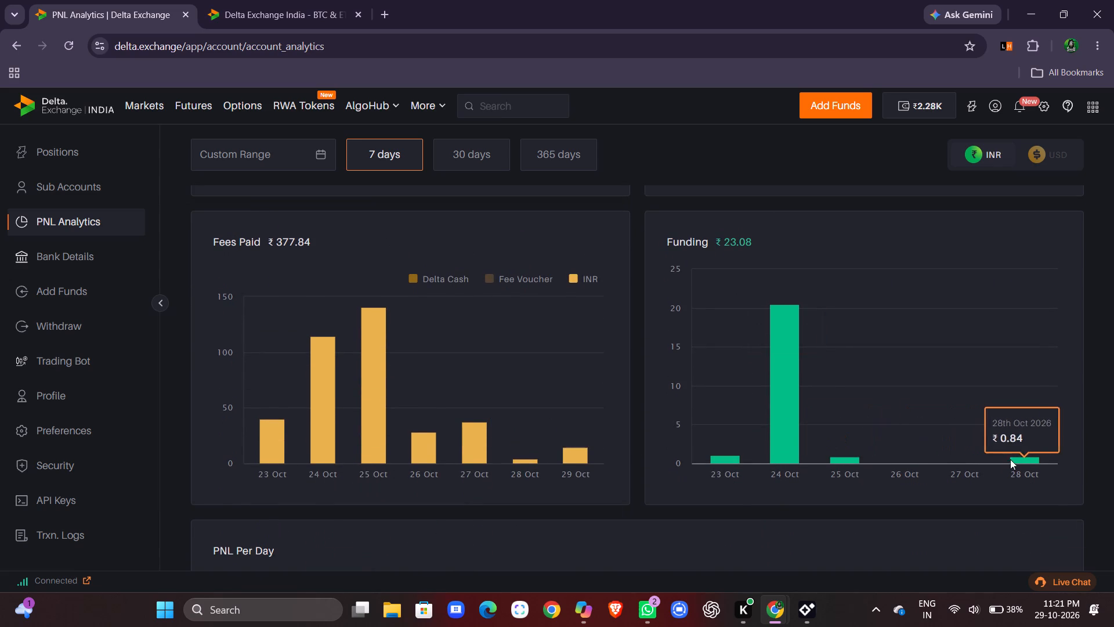
scroll(670, 433, up, 3)
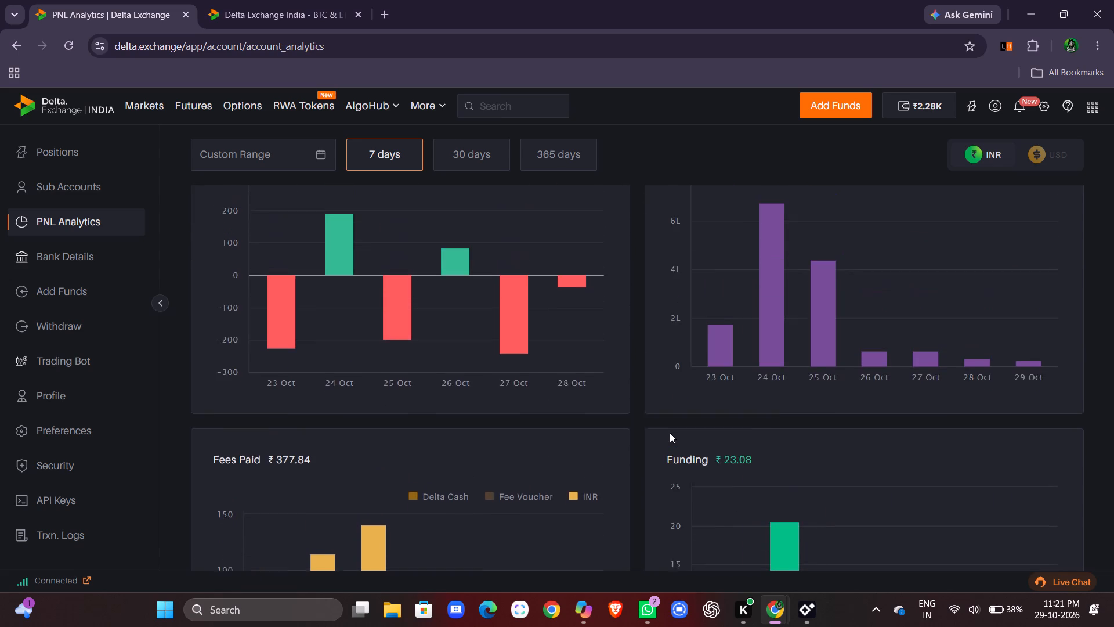
scroll(670, 433, down, 1)
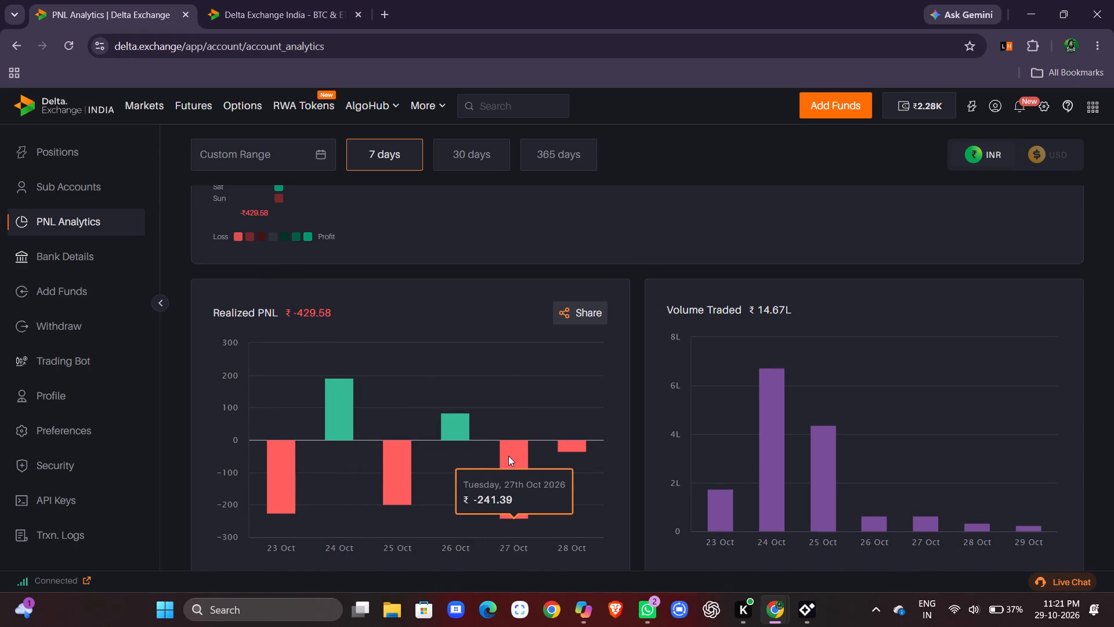
Examine the daily Realized PNL chart, the PNL Heatmap with its legend, and the Trading Equity curve.
scroll(580, 446, up, 1)
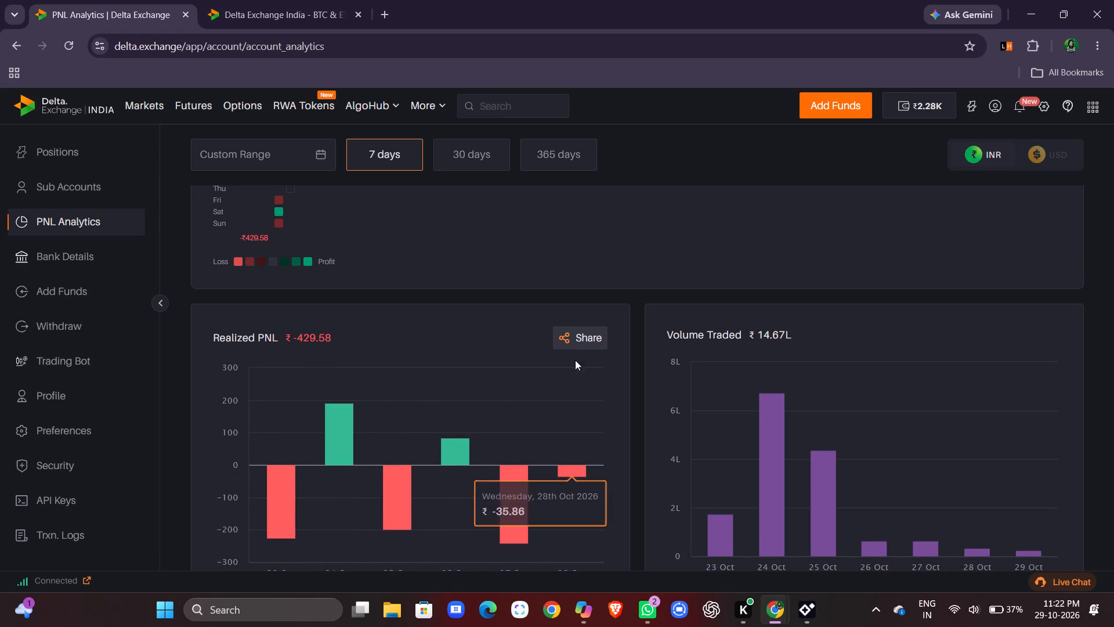
scroll(436, 389, up, 3)
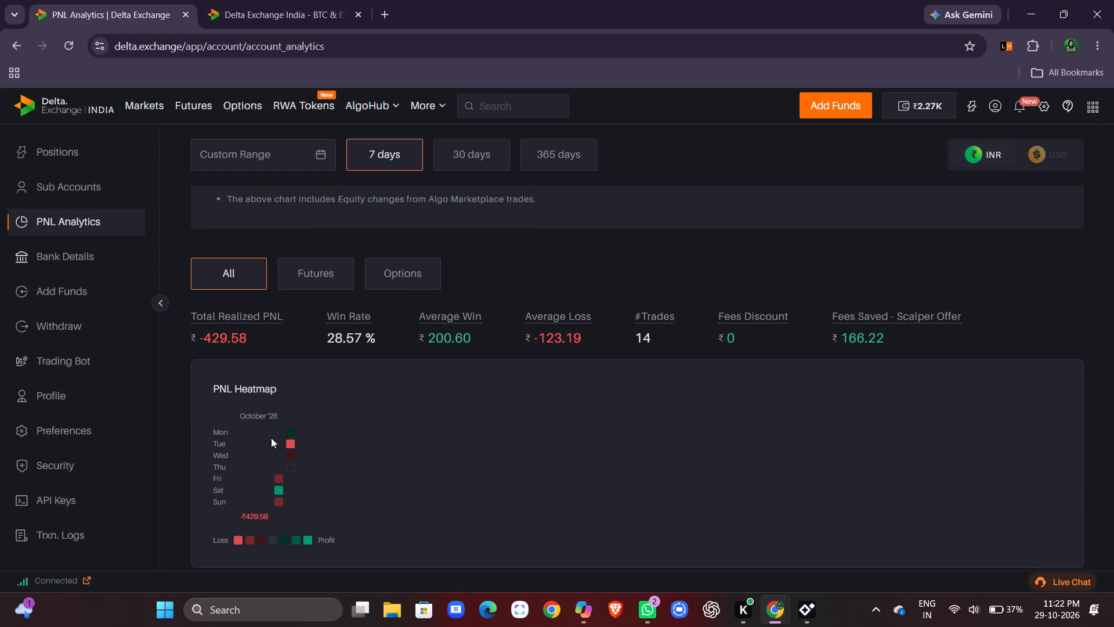
scroll(264, 528, down, 1)
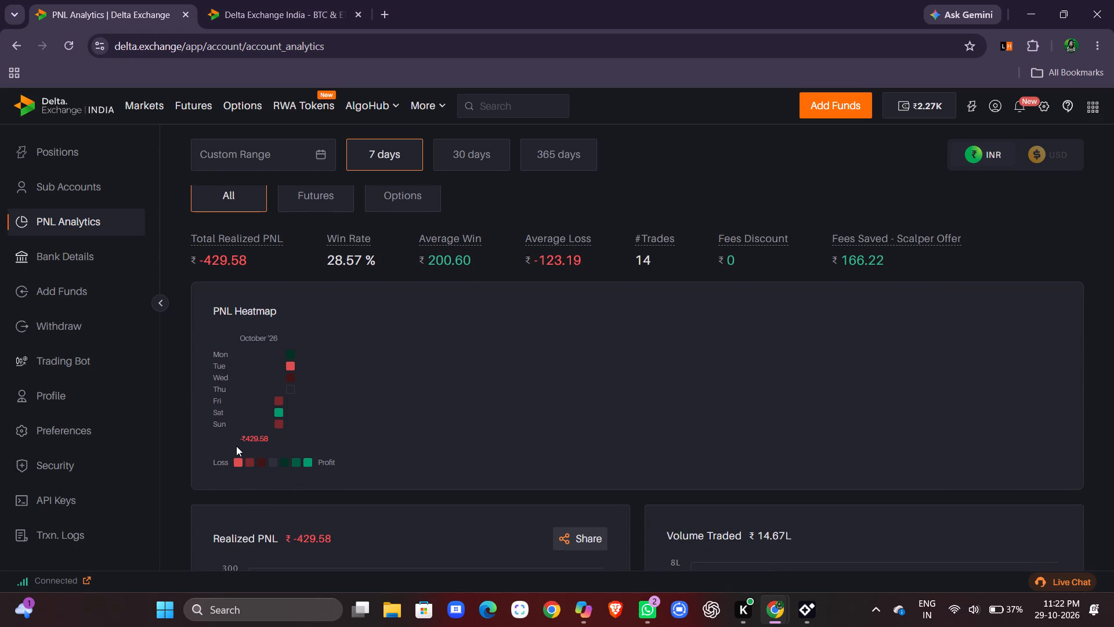
drag(234, 441, 273, 441)
drag(215, 456, 299, 462)
scroll(299, 462, up, 1)
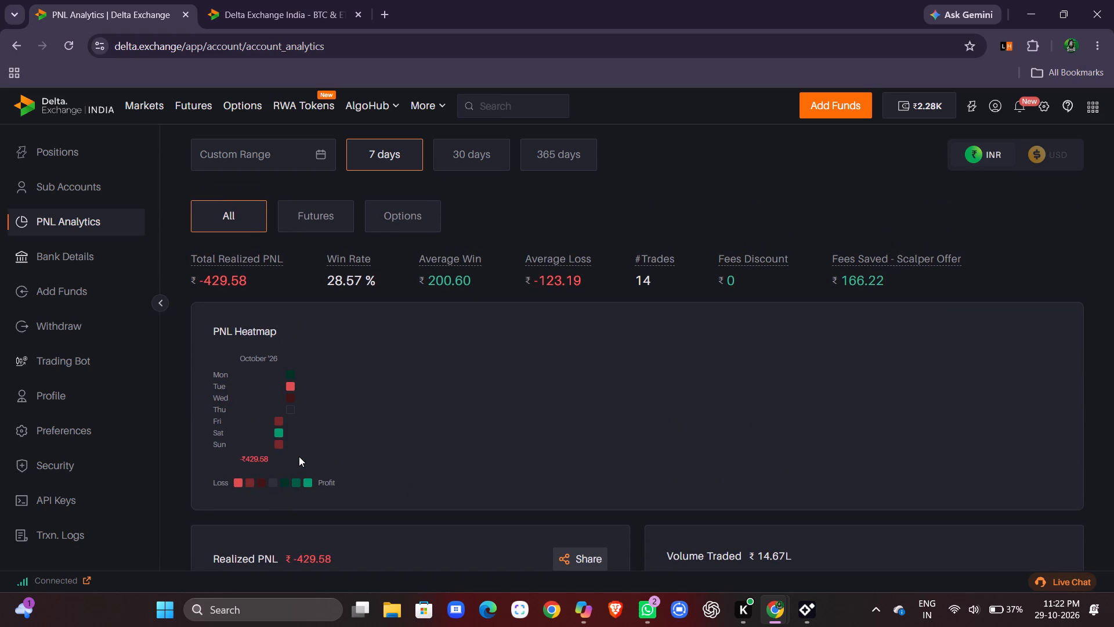
scroll(368, 444, up, 3)
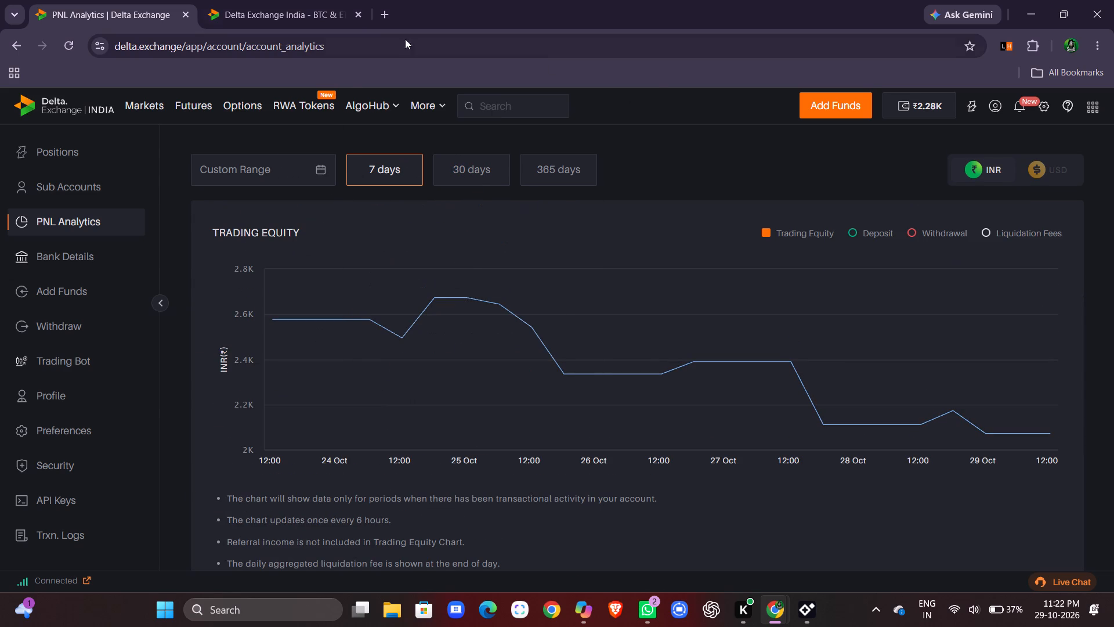
Inspect the 15-minute ETHUSD chart with the latest candles and a wider price range in view.
click(252, 12)
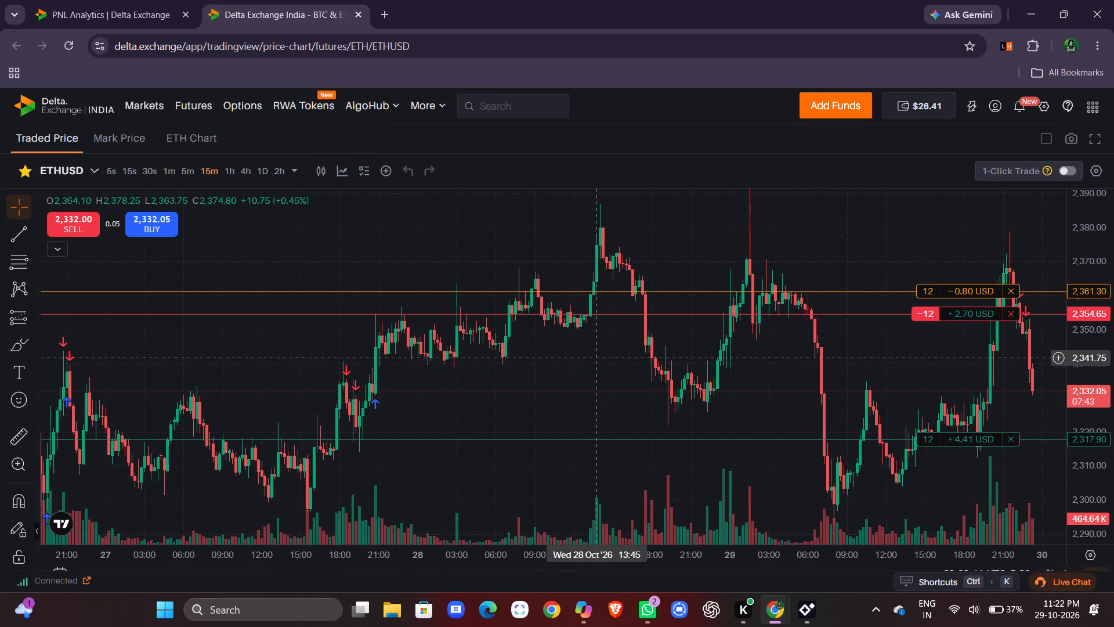
scroll(598, 358, left, 5)
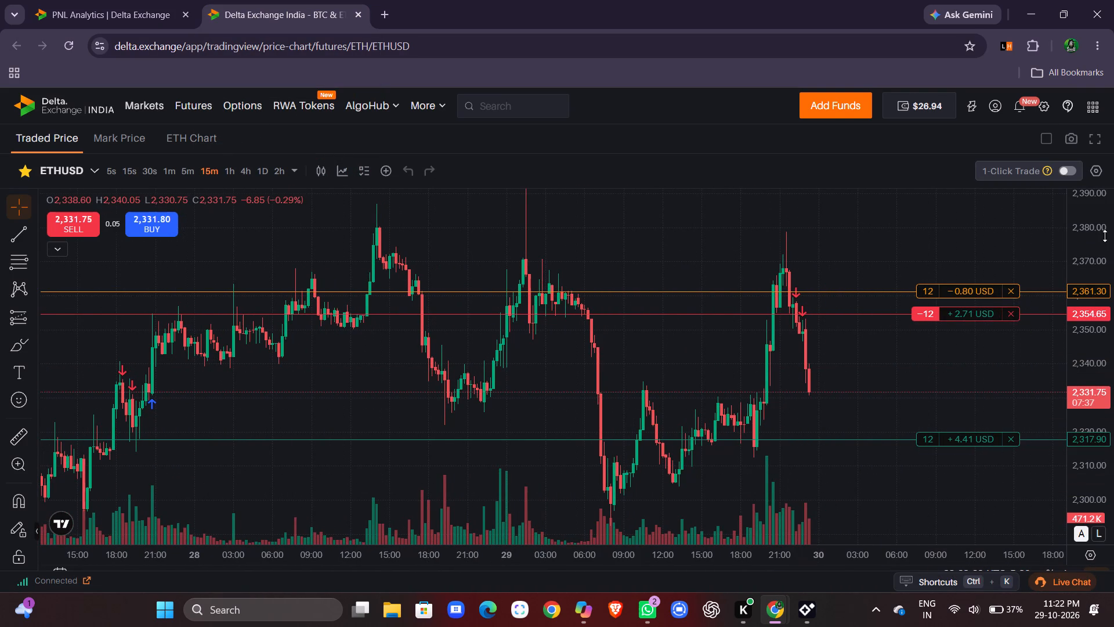
drag(1102, 230, 1102, 272)
scroll(1014, 254, left, 1)
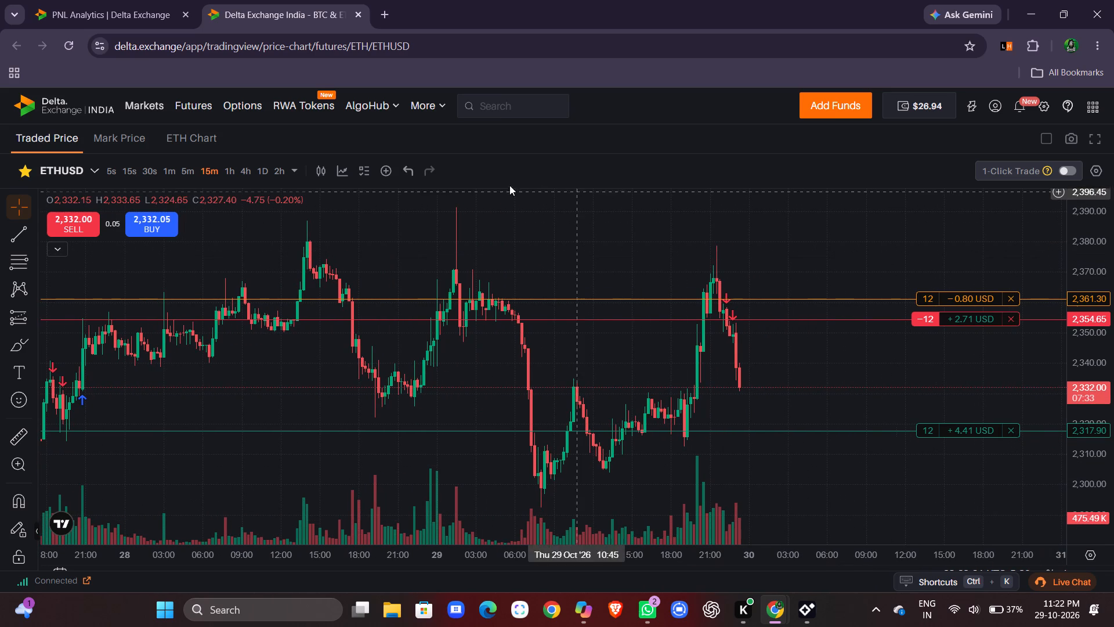
Return to PNL Analytics and re-examine the 7-day PNL Heatmap and Trading Equity chart.
click(89, 18)
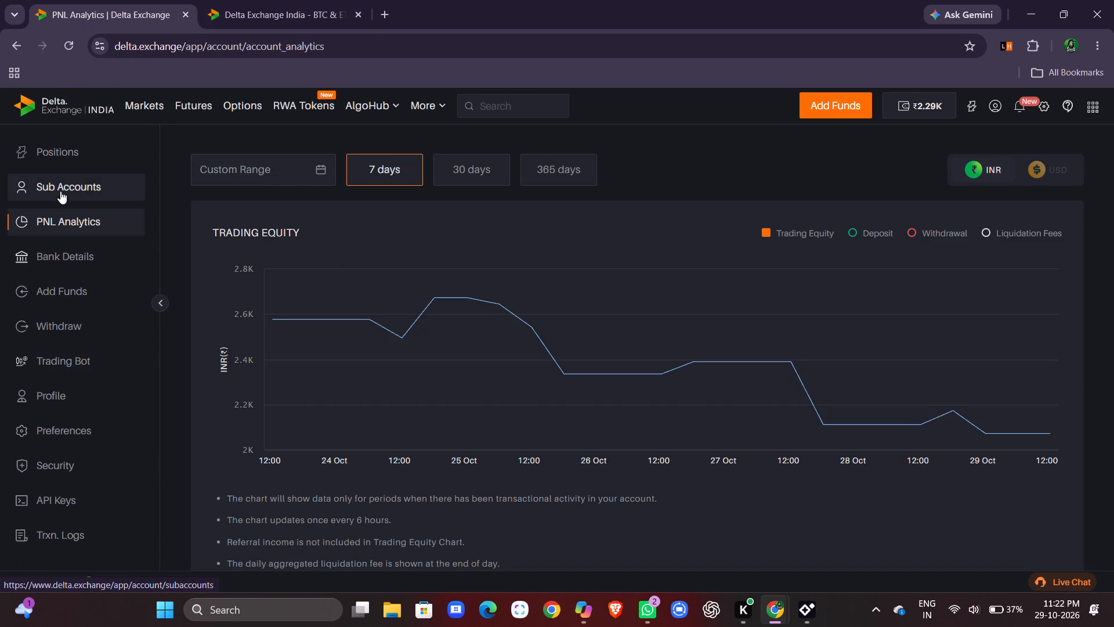
scroll(607, 348, left, 1)
scroll(607, 348, down, 4)
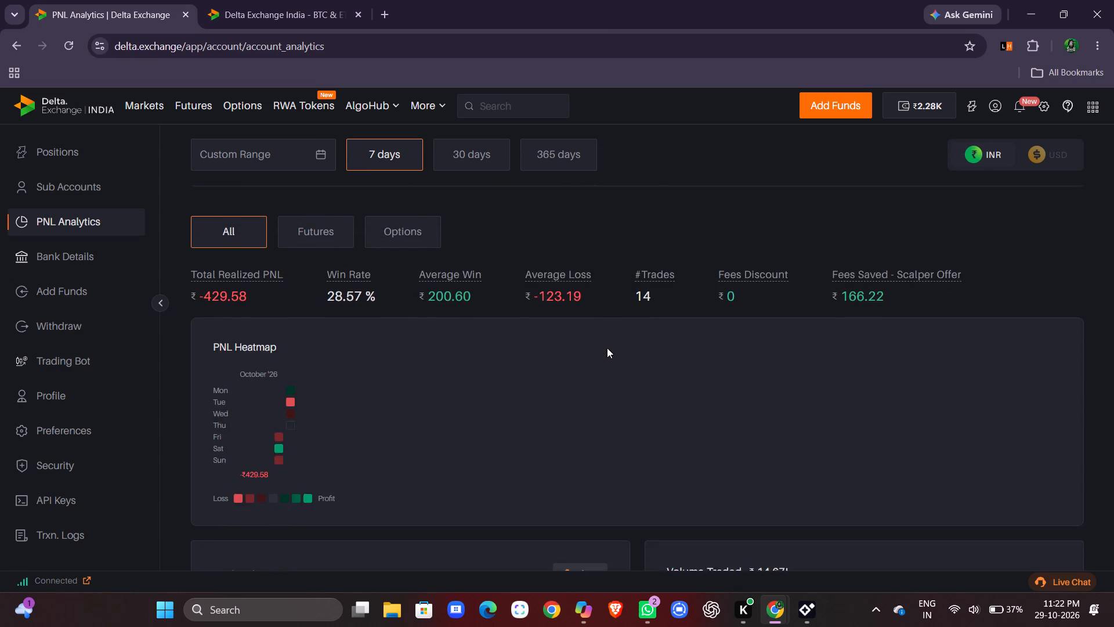
scroll(607, 348, down, 1)
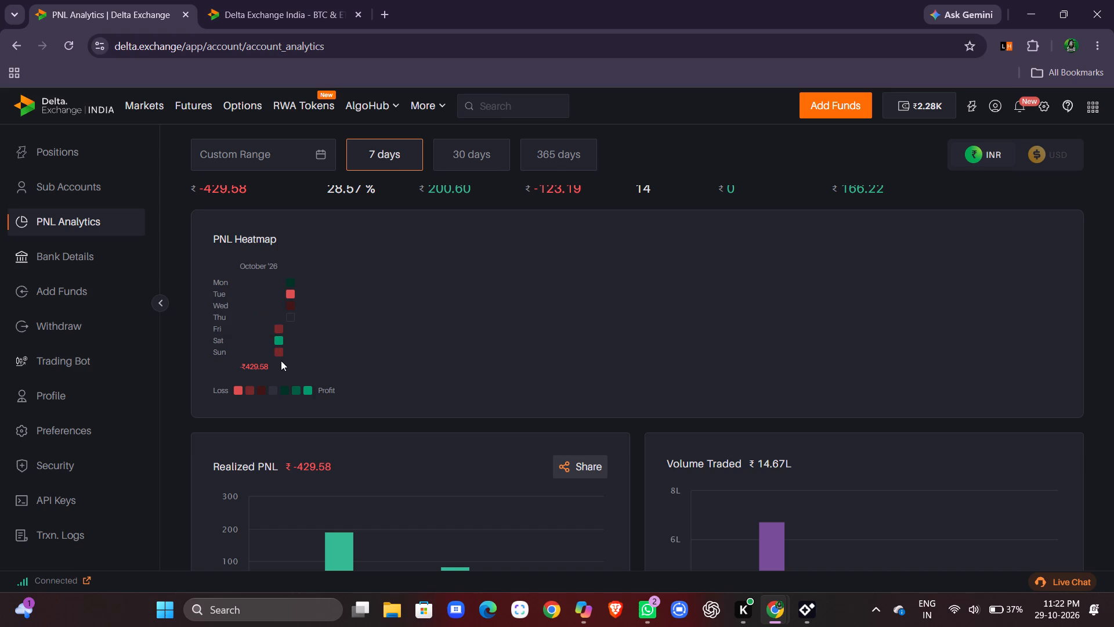
scroll(385, 348, down, 1)
scroll(385, 348, up, 1)
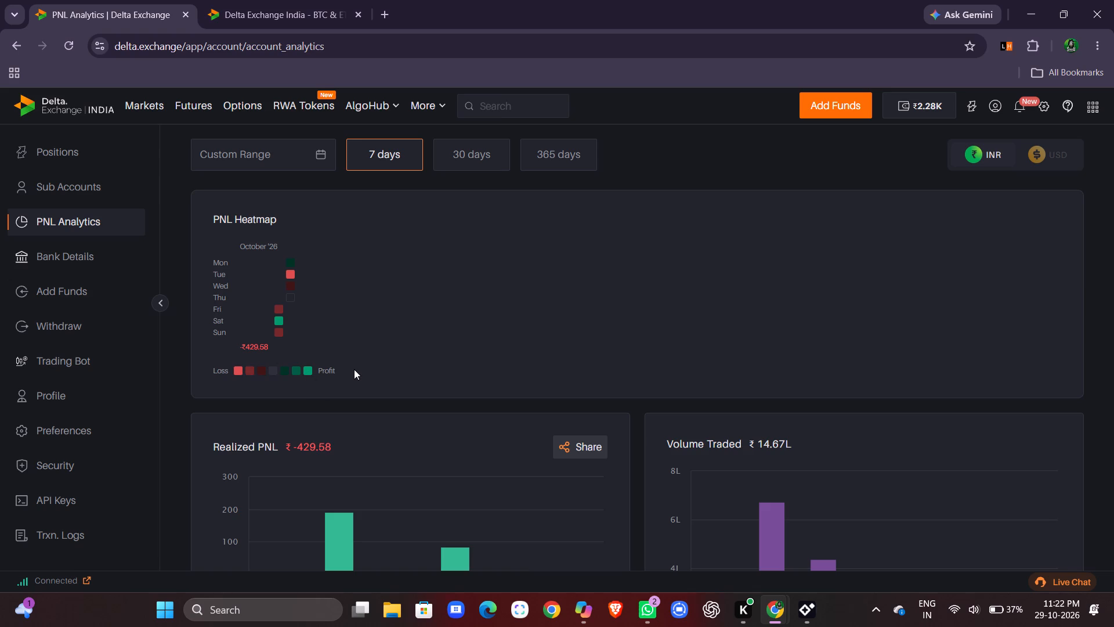
scroll(354, 369, up, 2)
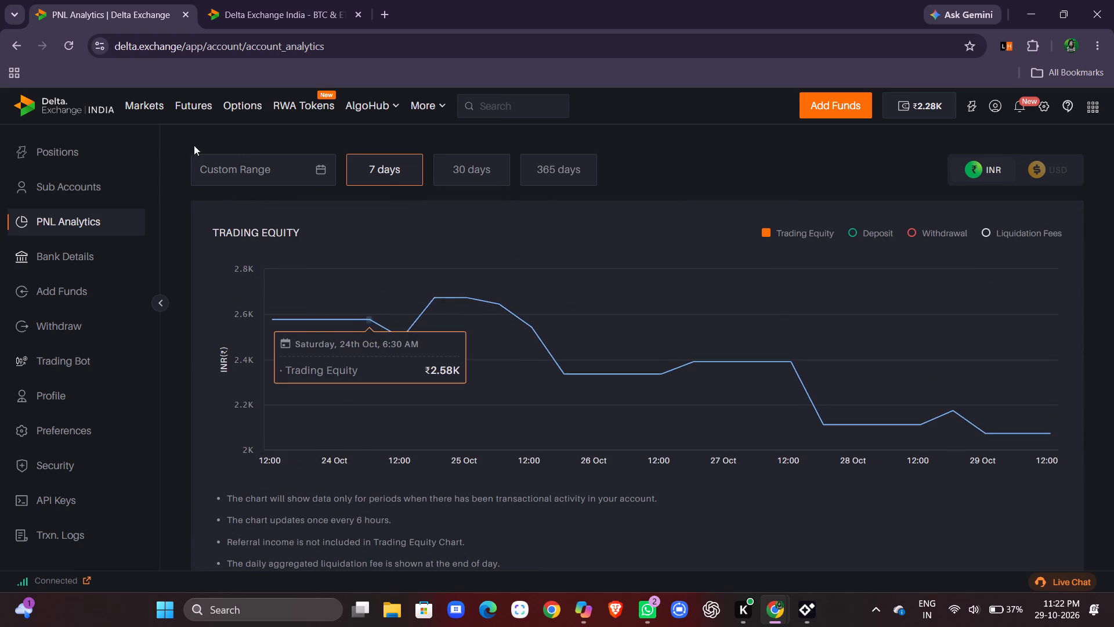
On the 15-minute ETHUSD chart, move the short's take-profit order to 2313.40.
click(273, 22)
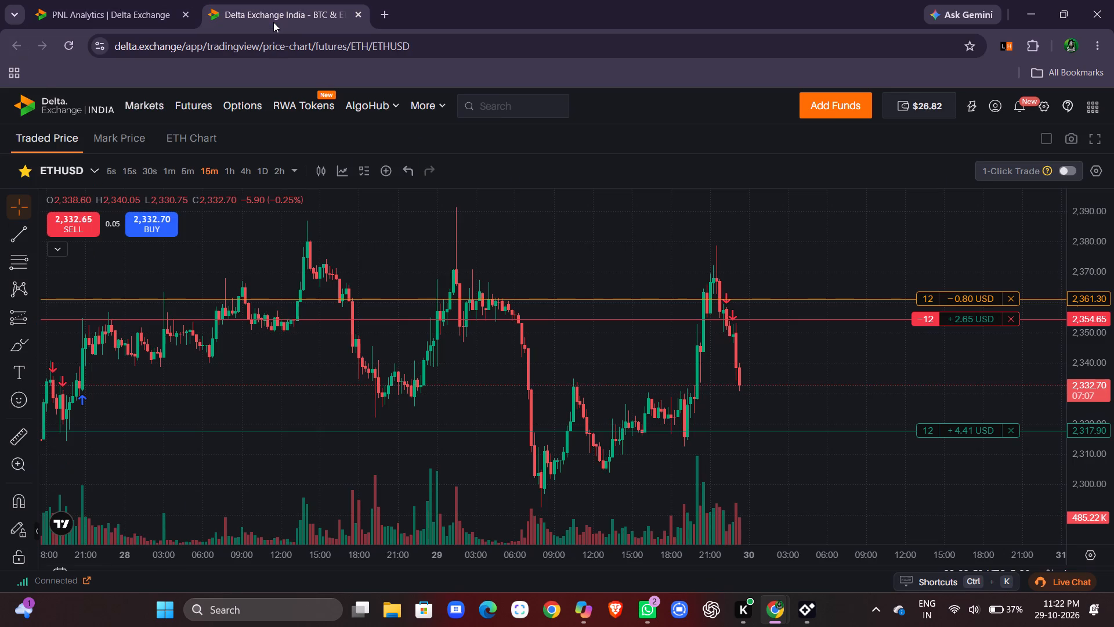
scroll(780, 319, left, 1)
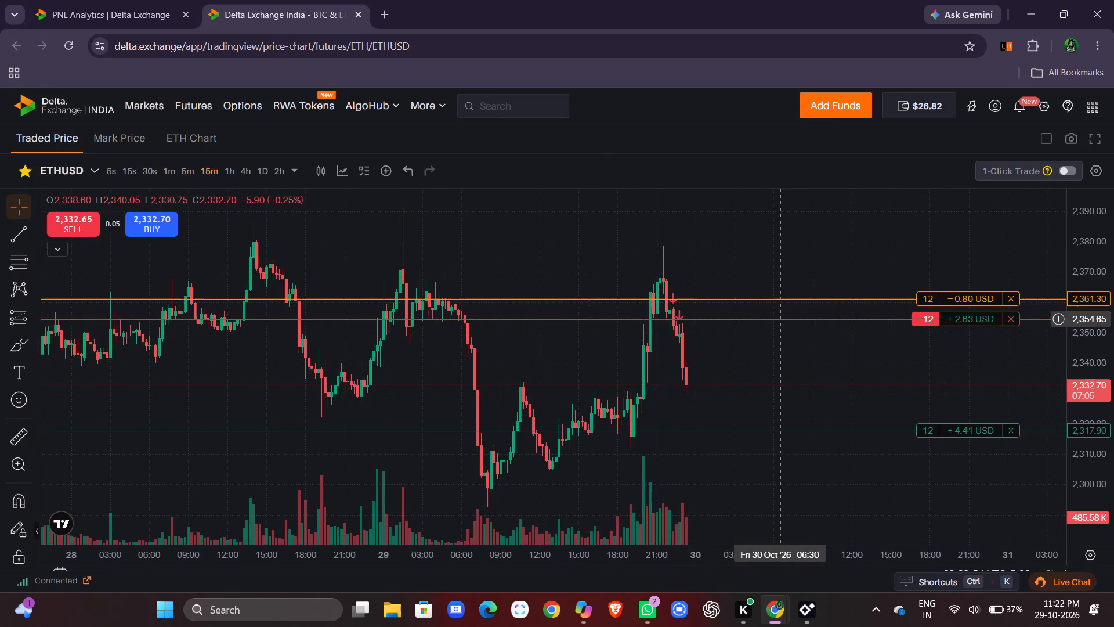
drag(1113, 402, 1113, 383)
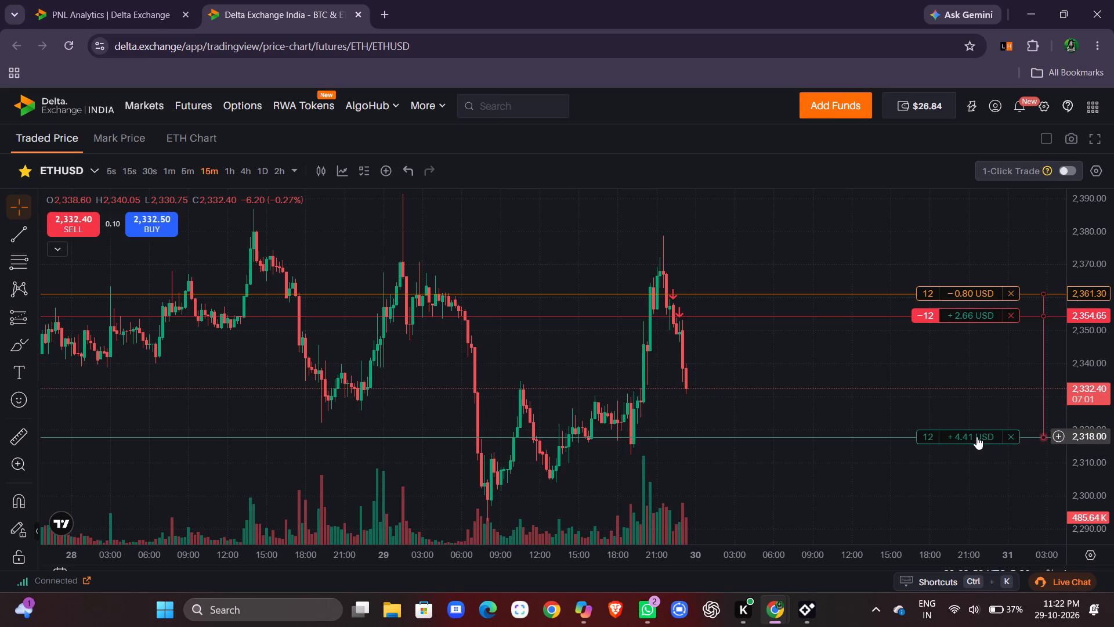
drag(976, 437, 978, 452)
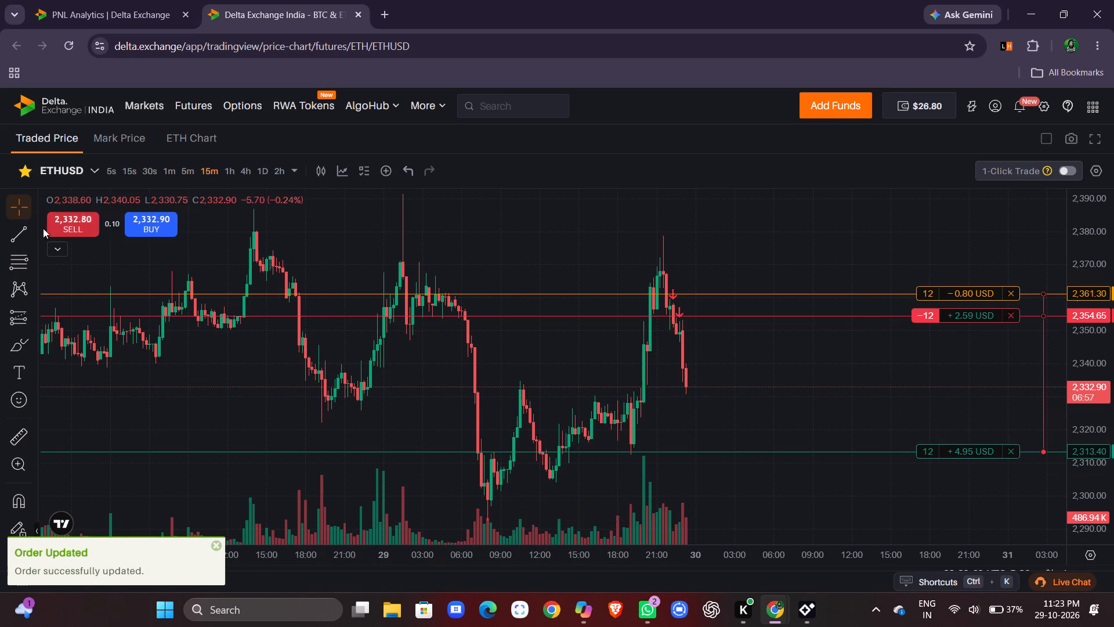
Draw a rising trend line under the swing lows, from about 2296.70 on 29 Oct 08:00 to about 2334.70 beyond the latest candles.
click(20, 228)
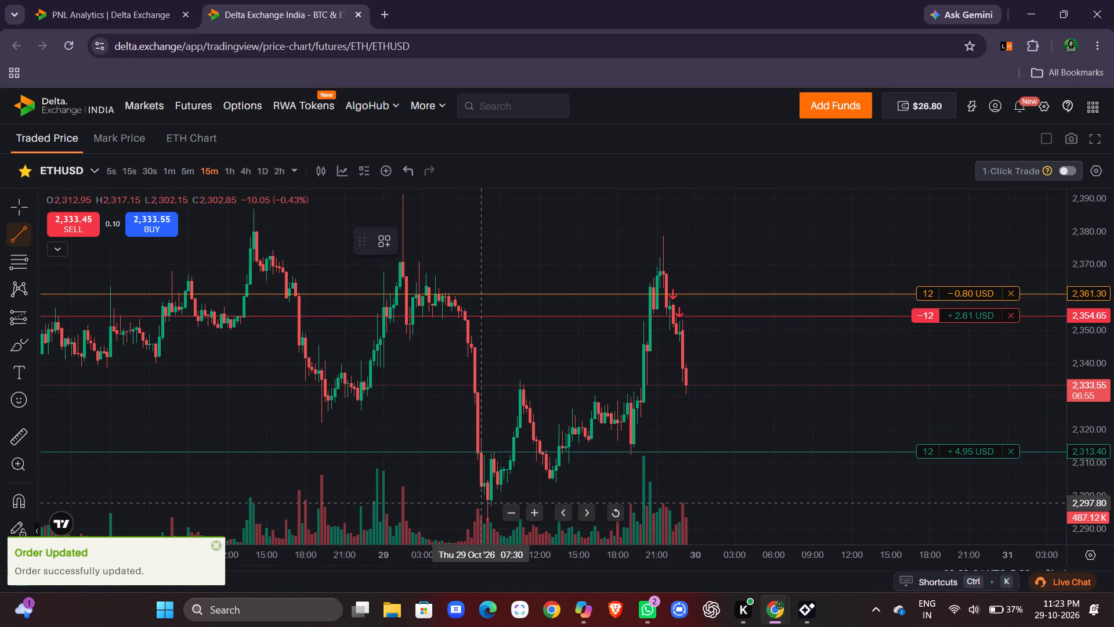
drag(487, 507, 722, 419)
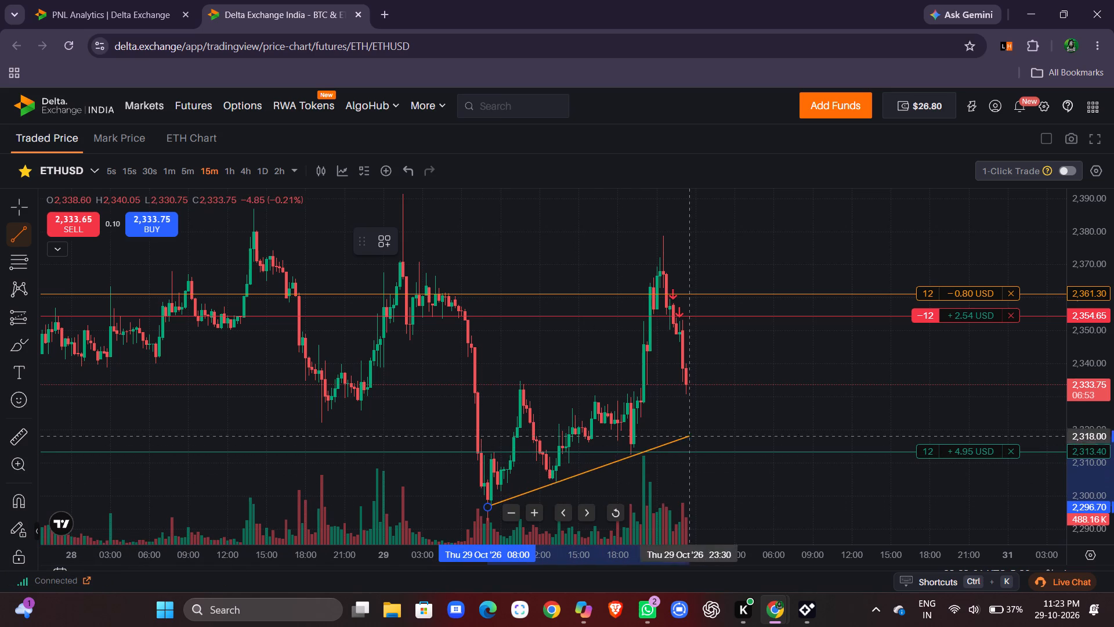
drag(722, 419, 812, 384)
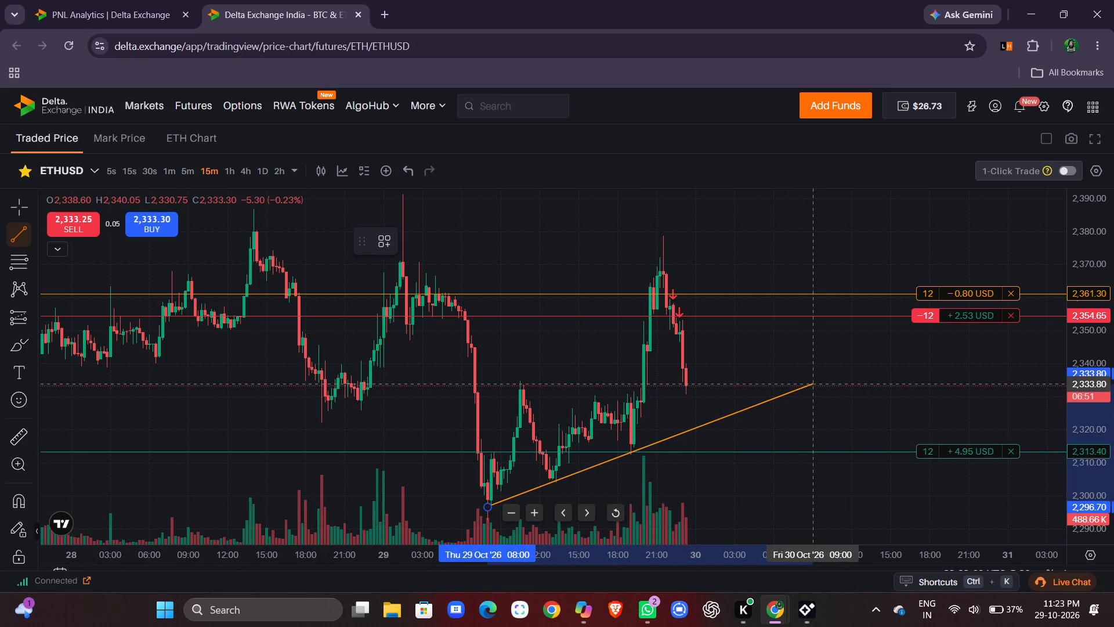
drag(812, 384, 808, 381)
click(808, 381)
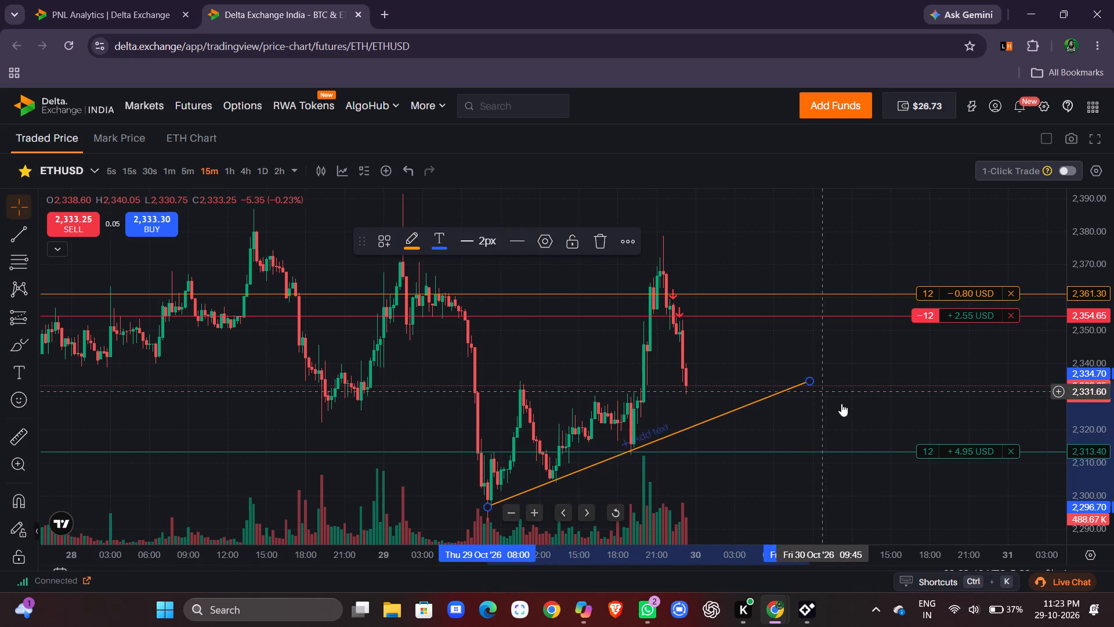
On the 15-minute ETHUSD chart, raise the short's take-profit order to 2319.75.
drag(955, 446, 959, 428)
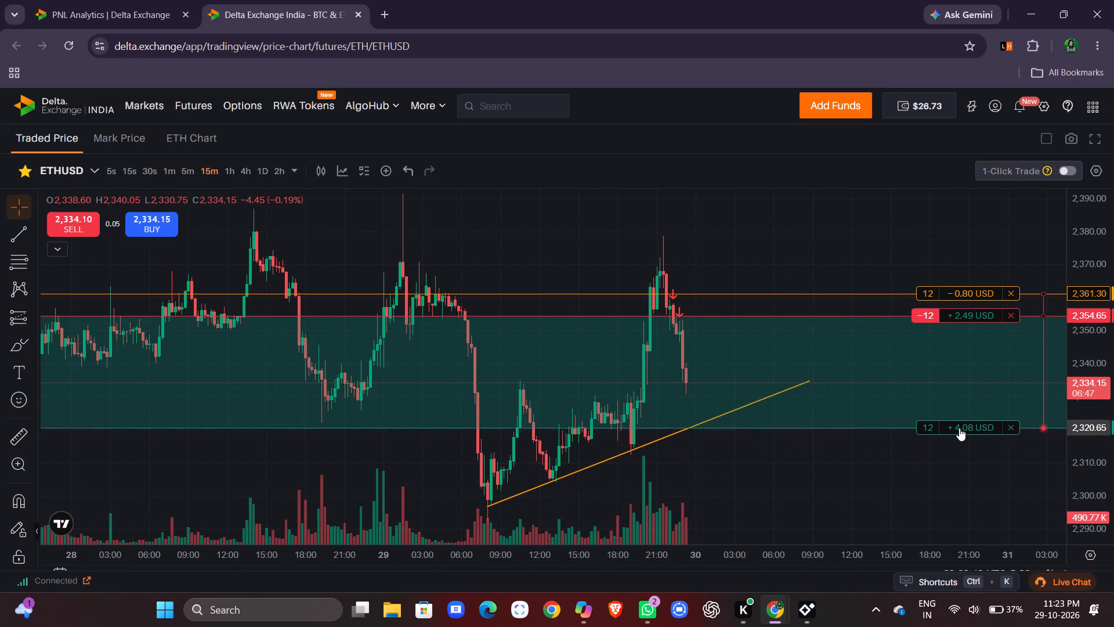
drag(959, 428, 960, 430)
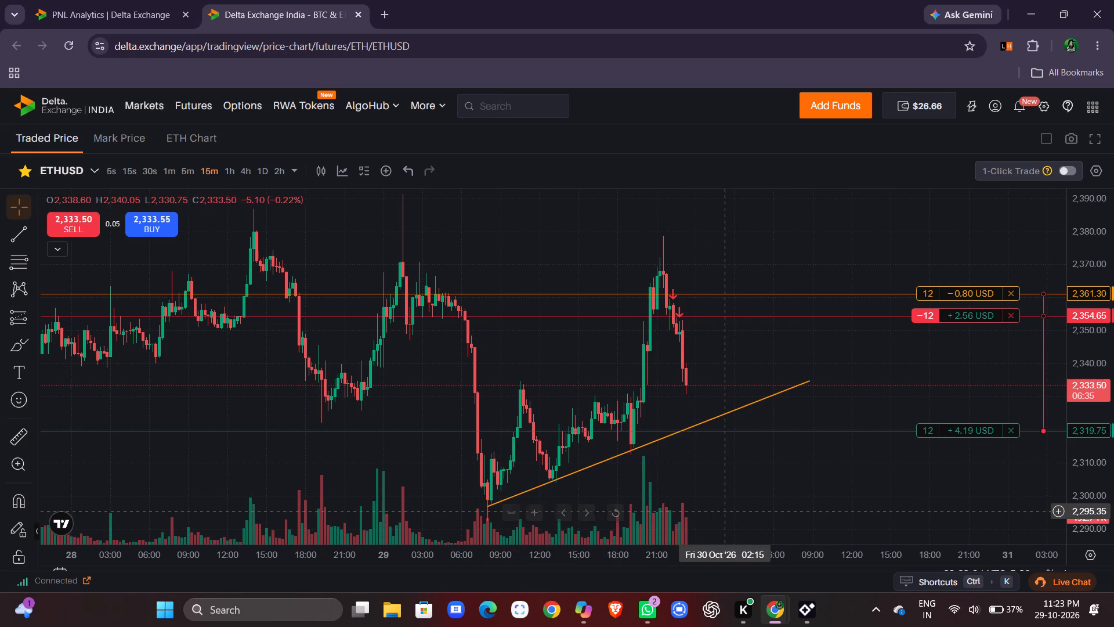
scroll(724, 511, left, 2)
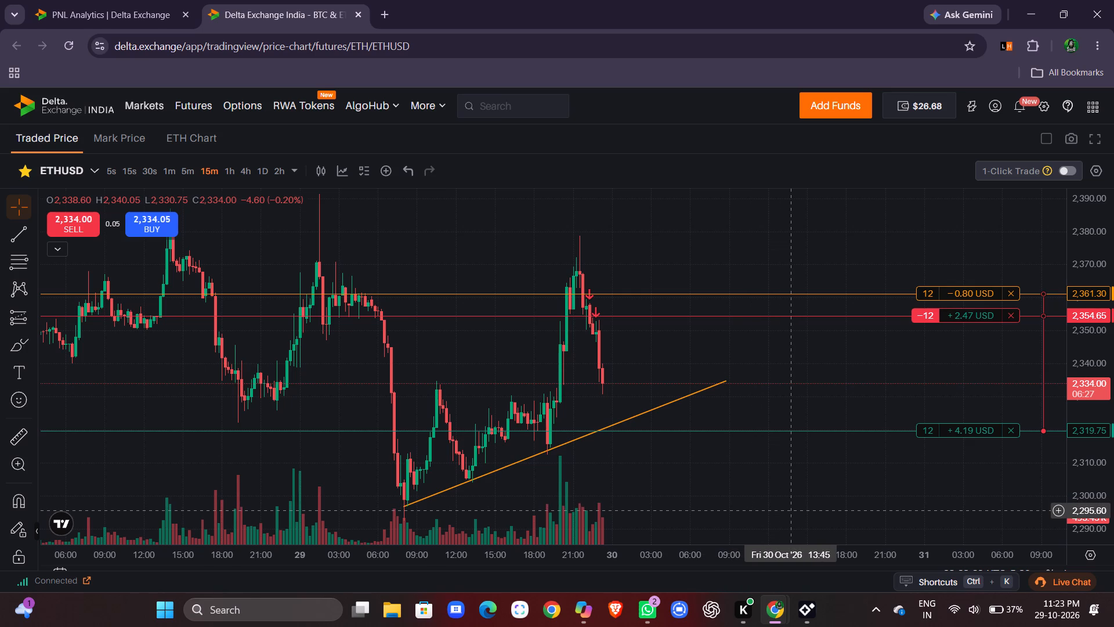
Go back from PNL Analytics to Positions, expand the ETHUSD short's details and open its trading page.
click(133, 16)
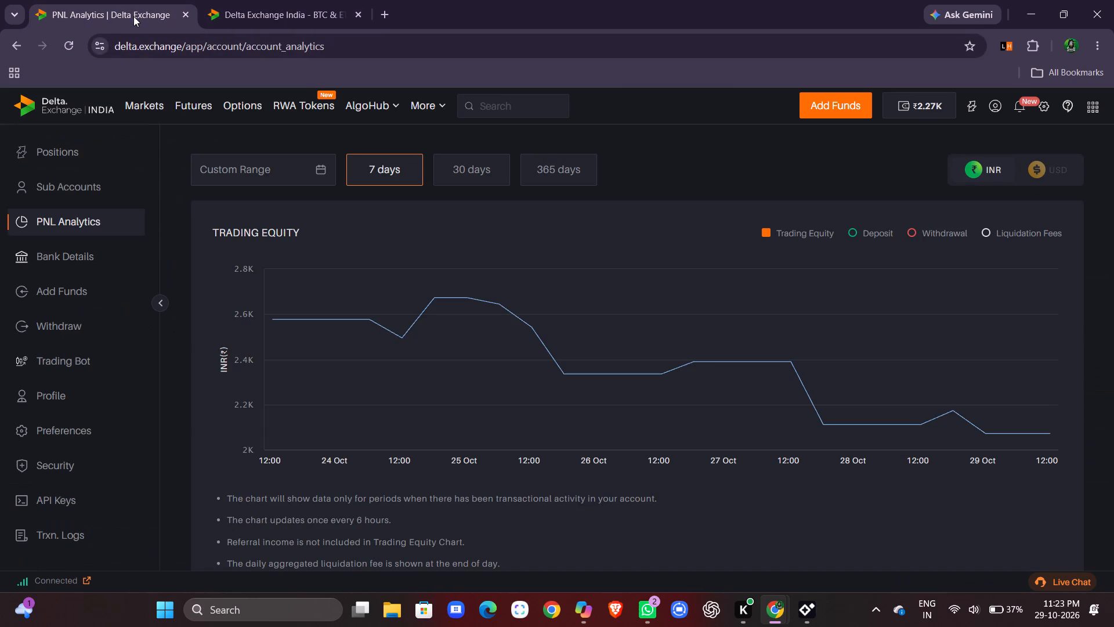
click(15, 48)
scroll(69, 204, up, 2)
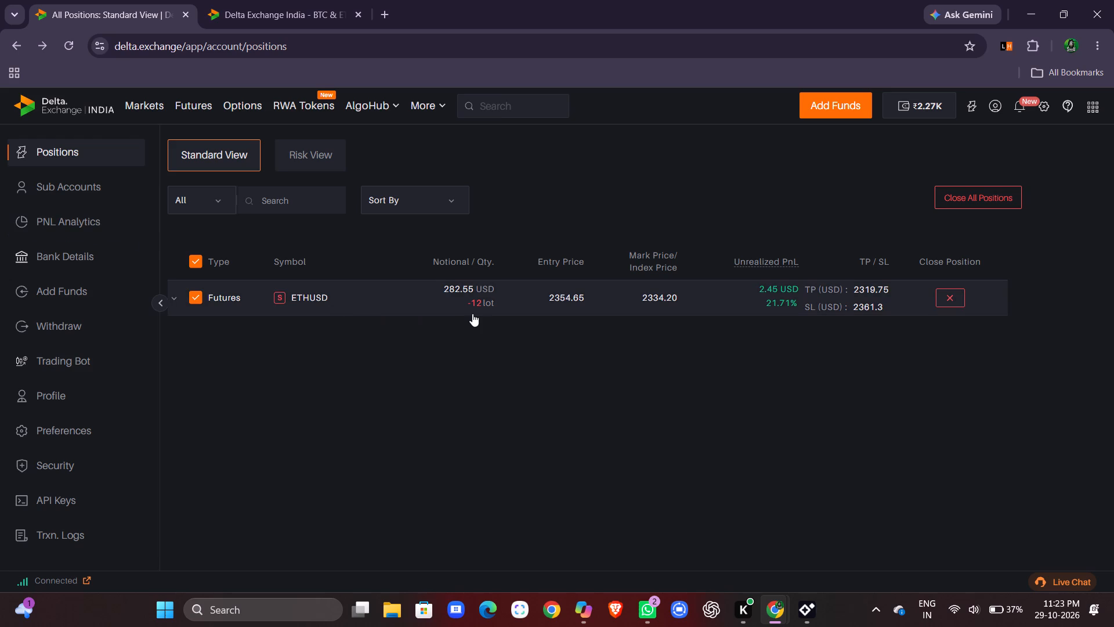
click(454, 290)
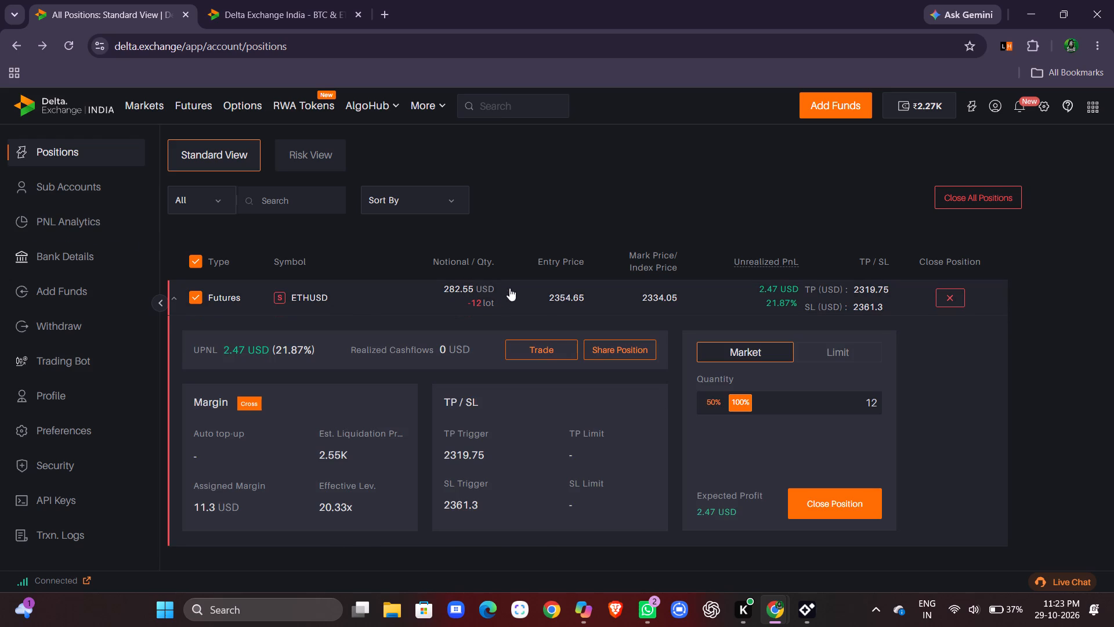
click(548, 351)
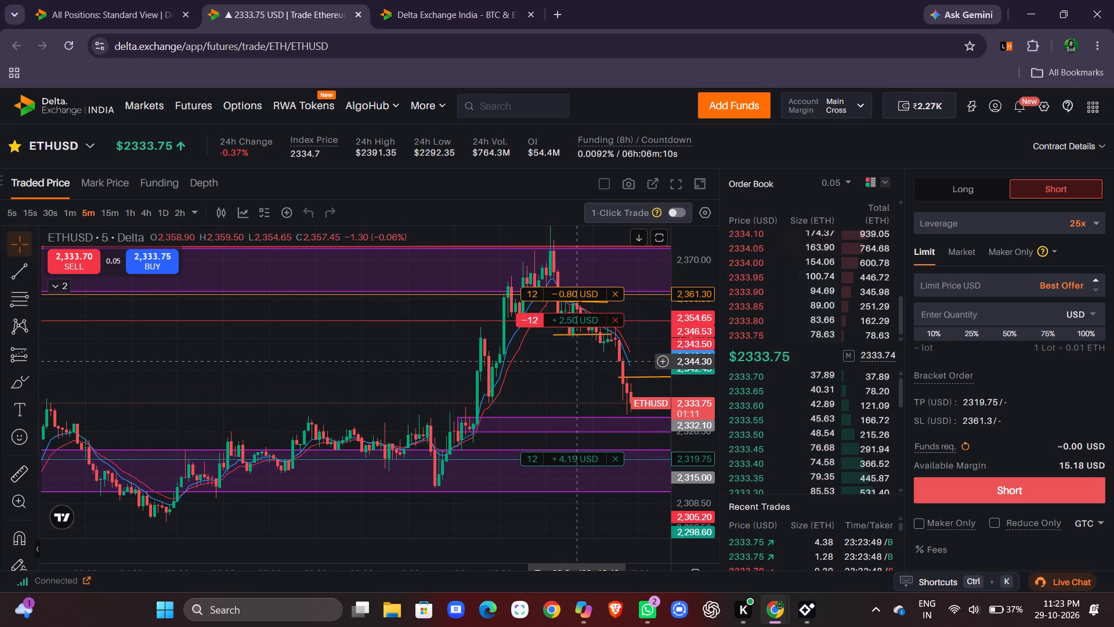
On the 5-minute ETHUSD chart, lower the short orange line beside the latest candles to about 2338.80.
scroll(574, 361, left, 1)
drag(694, 409, 697, 401)
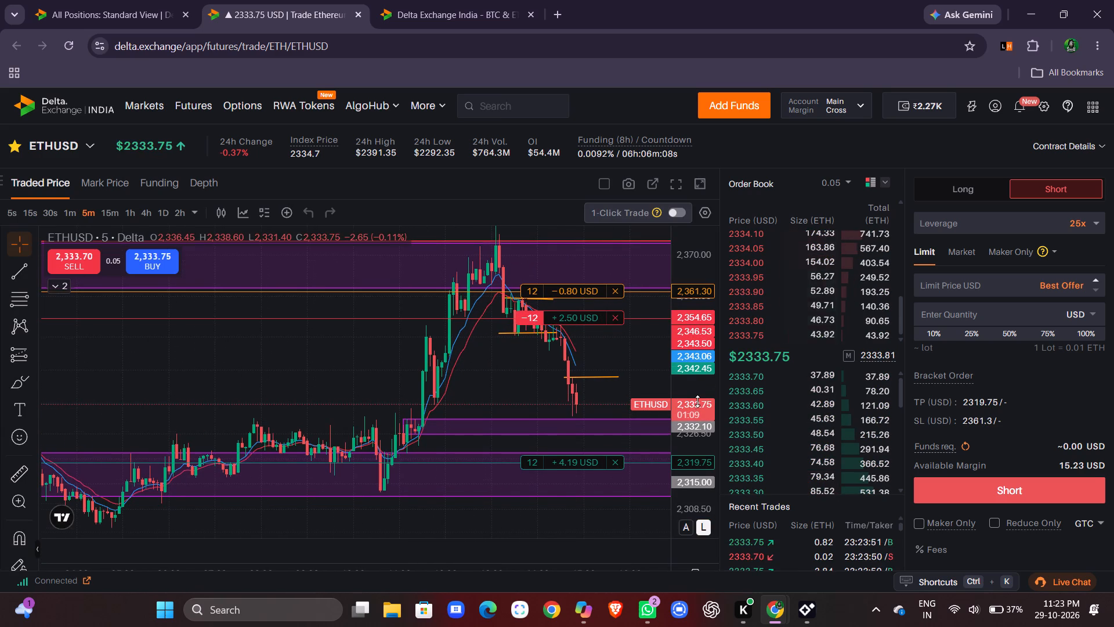
drag(697, 401, 696, 401)
scroll(510, 381, left, 1)
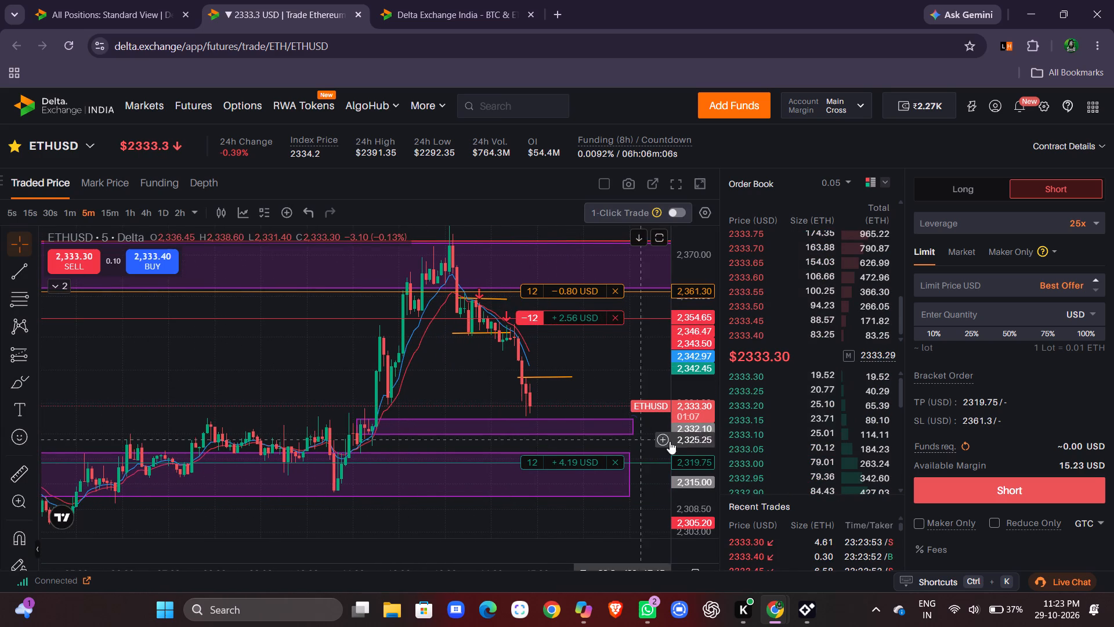
drag(700, 426, 699, 396)
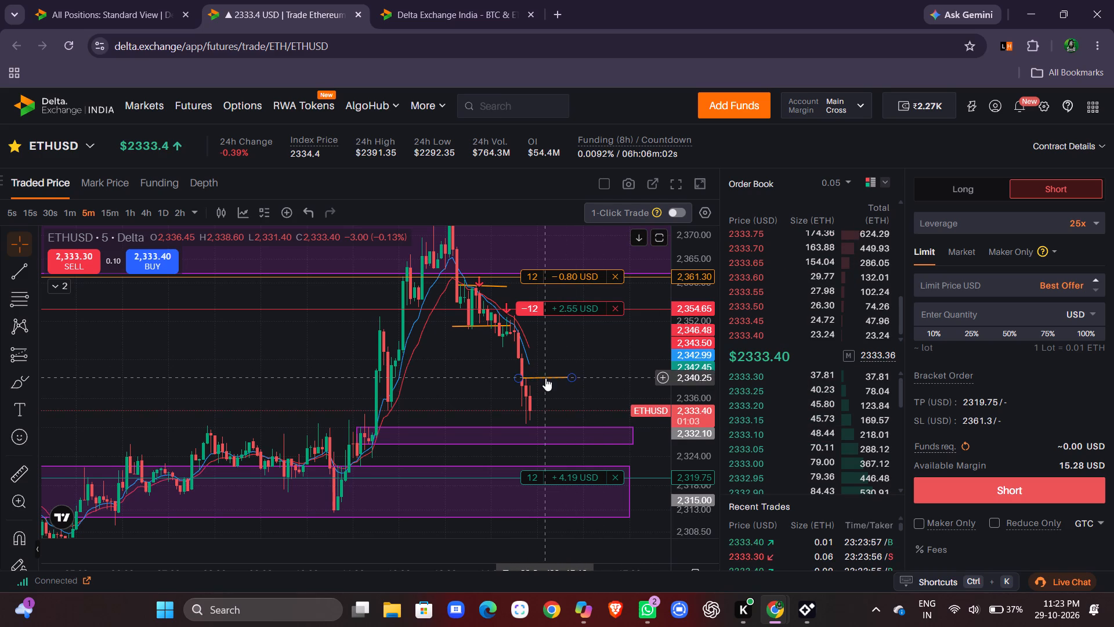
drag(545, 378, 553, 385)
click(614, 373)
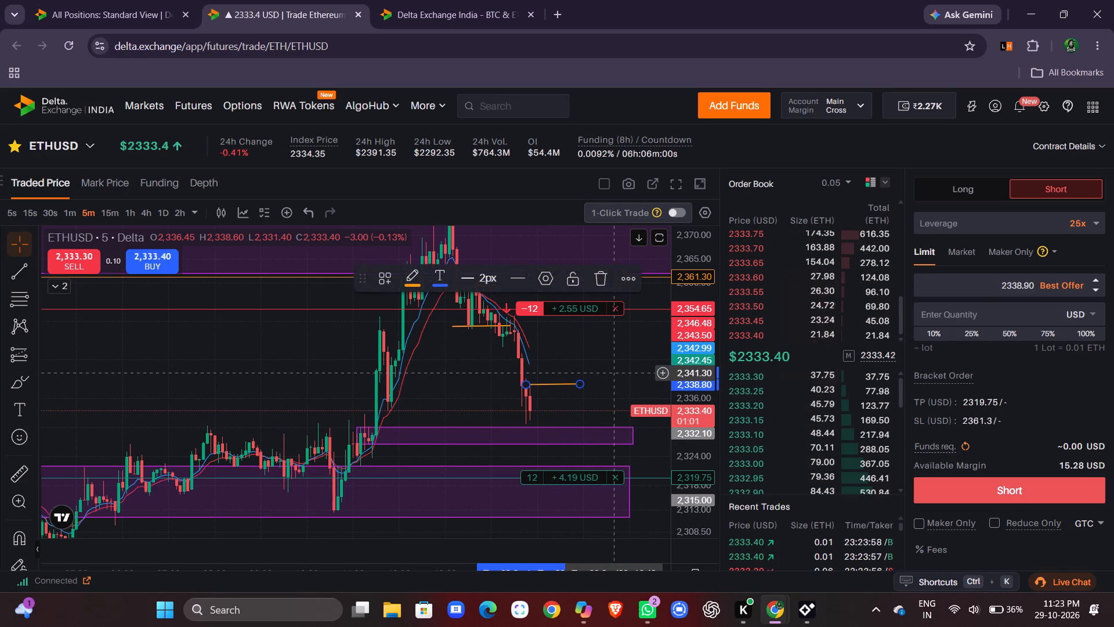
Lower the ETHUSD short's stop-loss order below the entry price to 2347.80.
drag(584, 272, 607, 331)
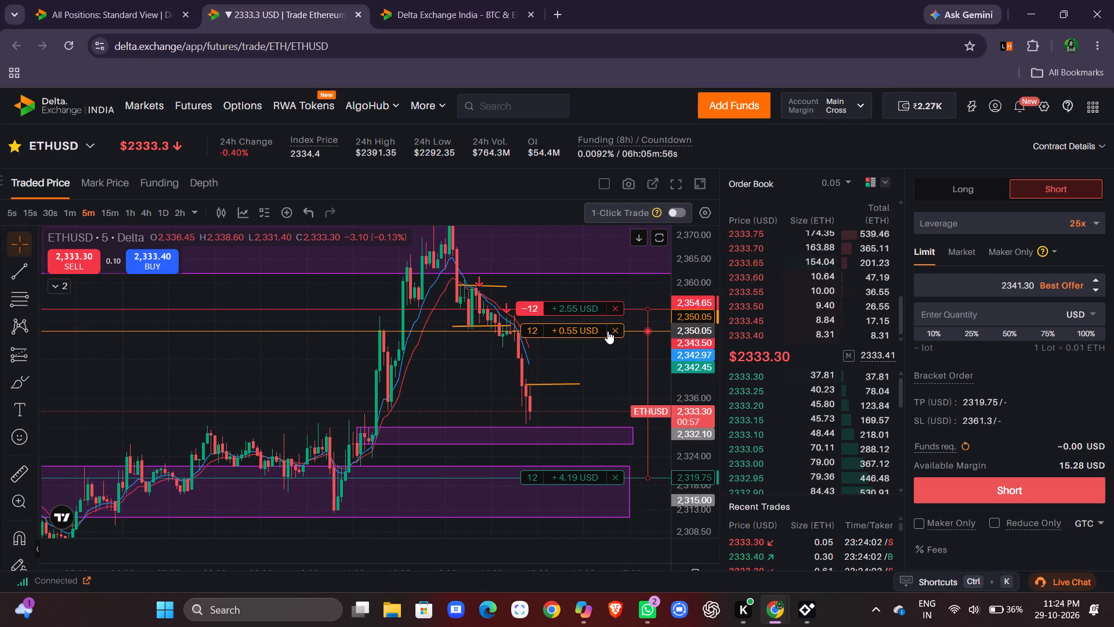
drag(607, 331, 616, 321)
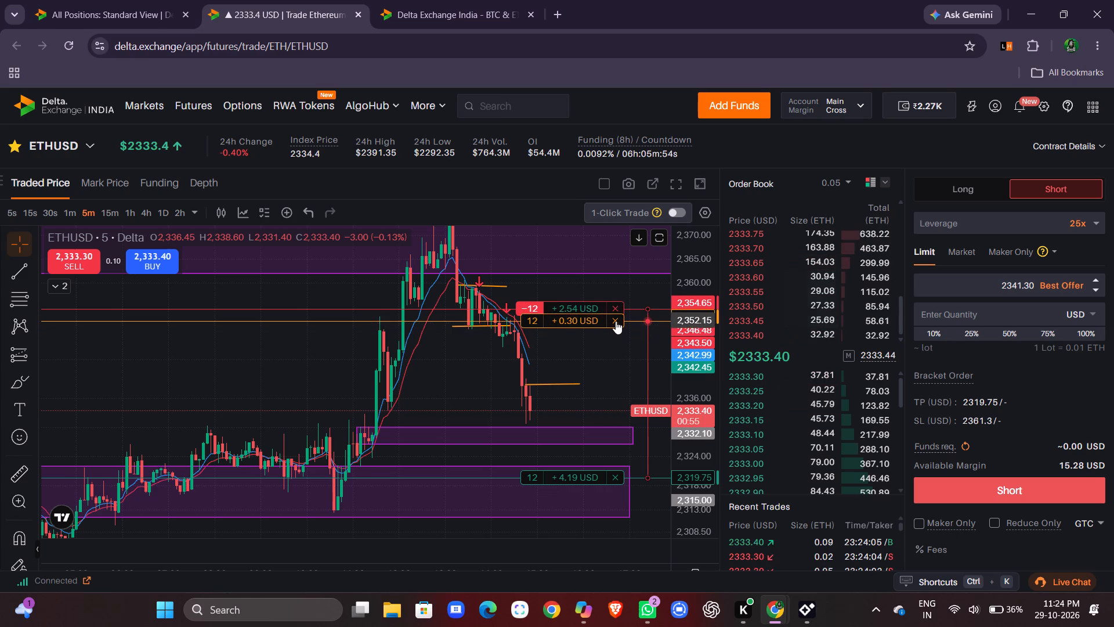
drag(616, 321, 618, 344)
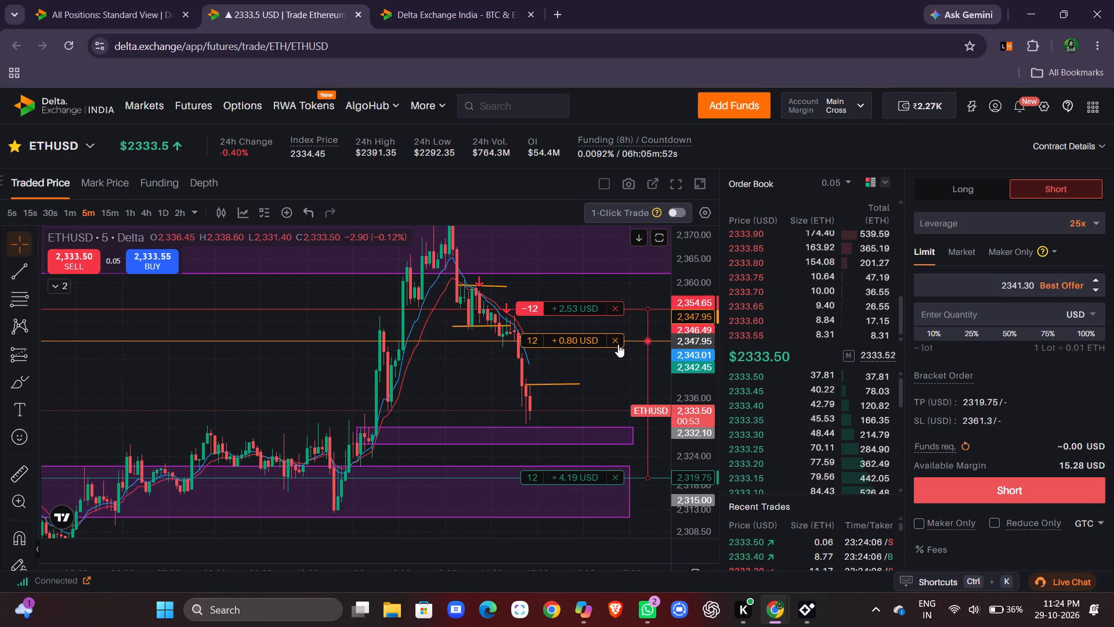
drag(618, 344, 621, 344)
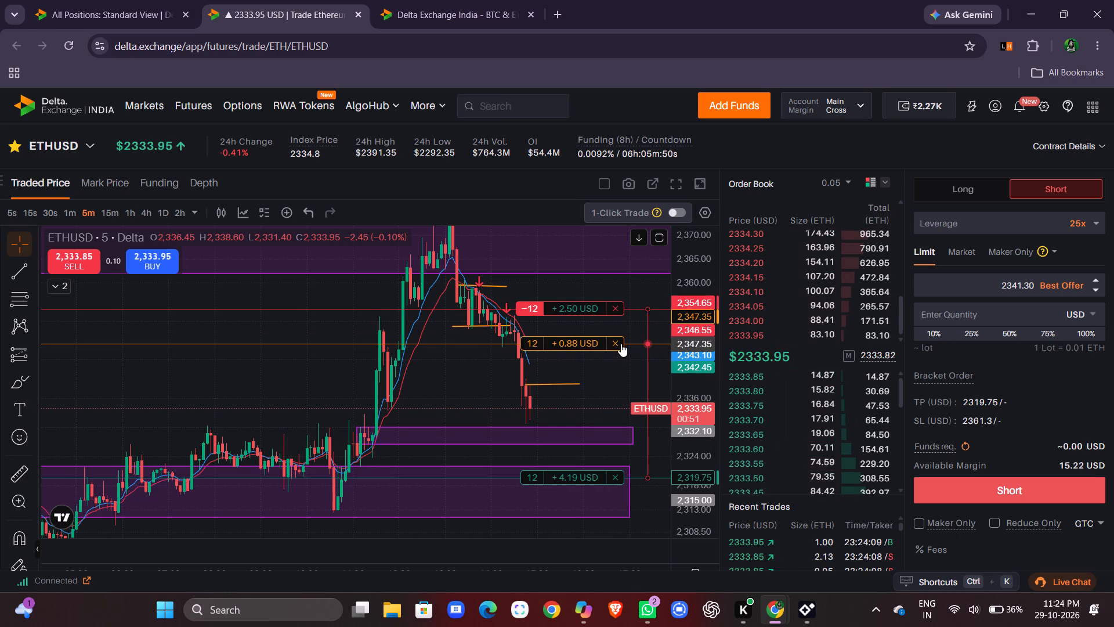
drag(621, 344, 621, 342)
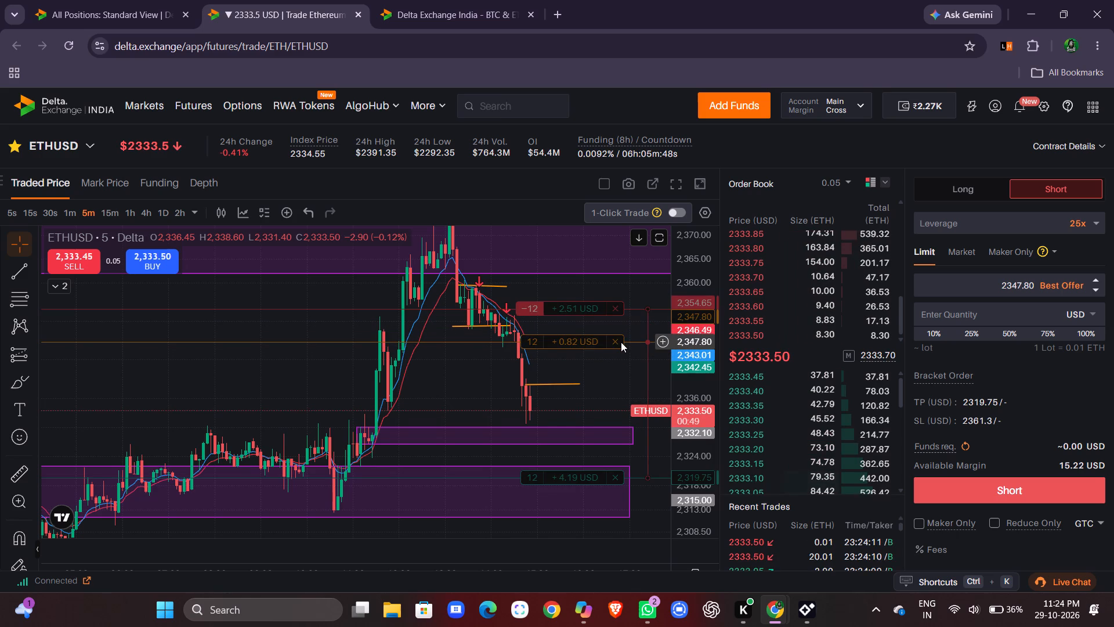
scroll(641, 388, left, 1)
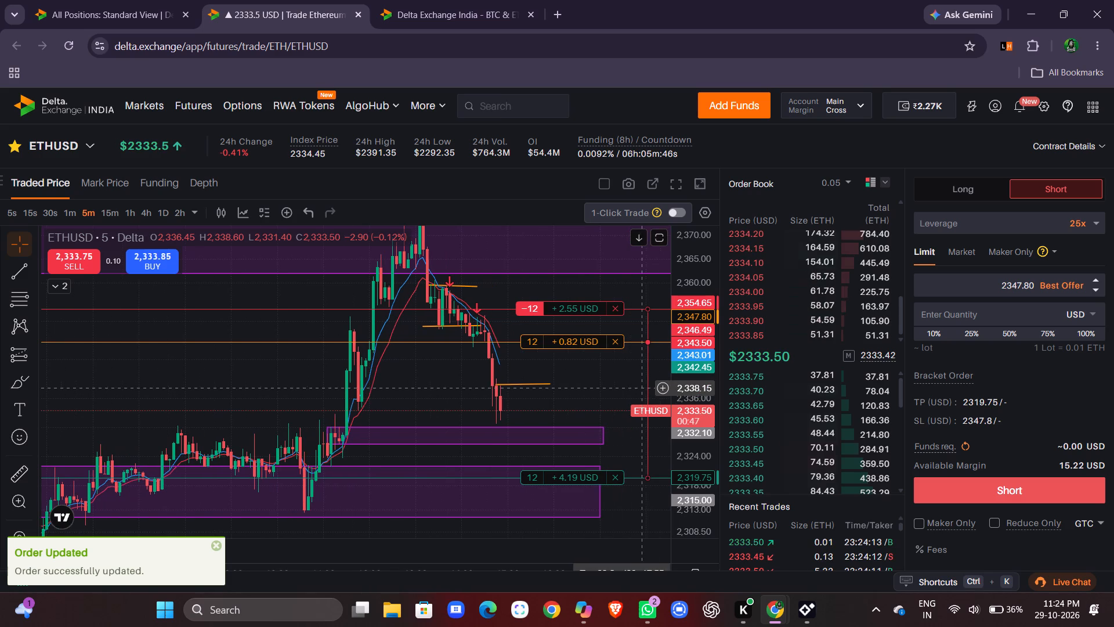
Move the ETHUSD short's stop-loss order above the entry price to 2359.55.
drag(697, 404, 699, 399)
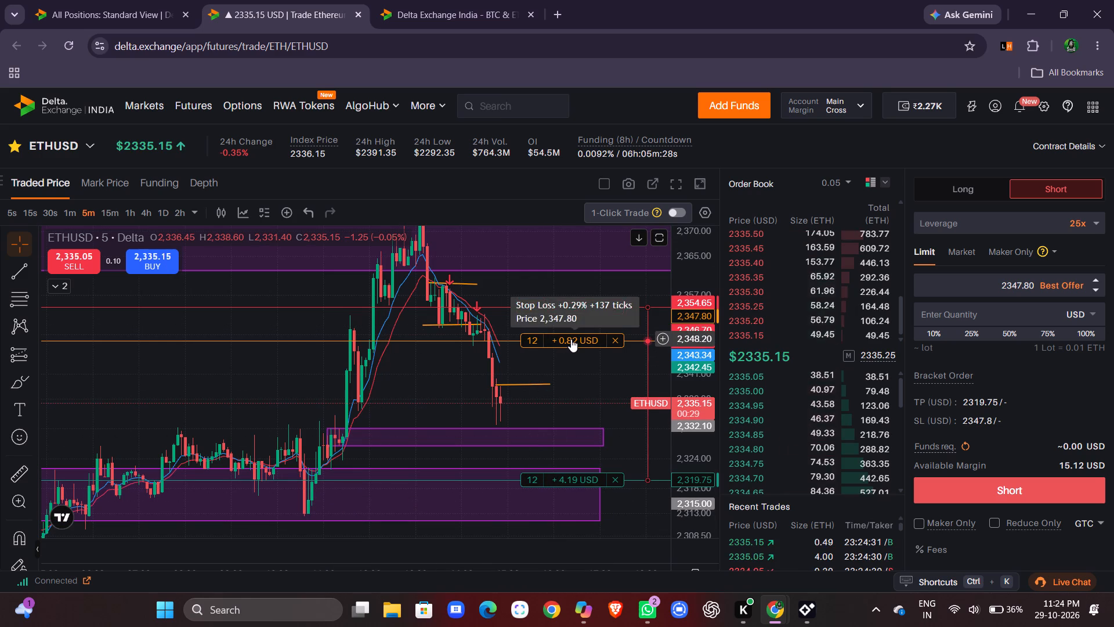
drag(571, 339, 592, 290)
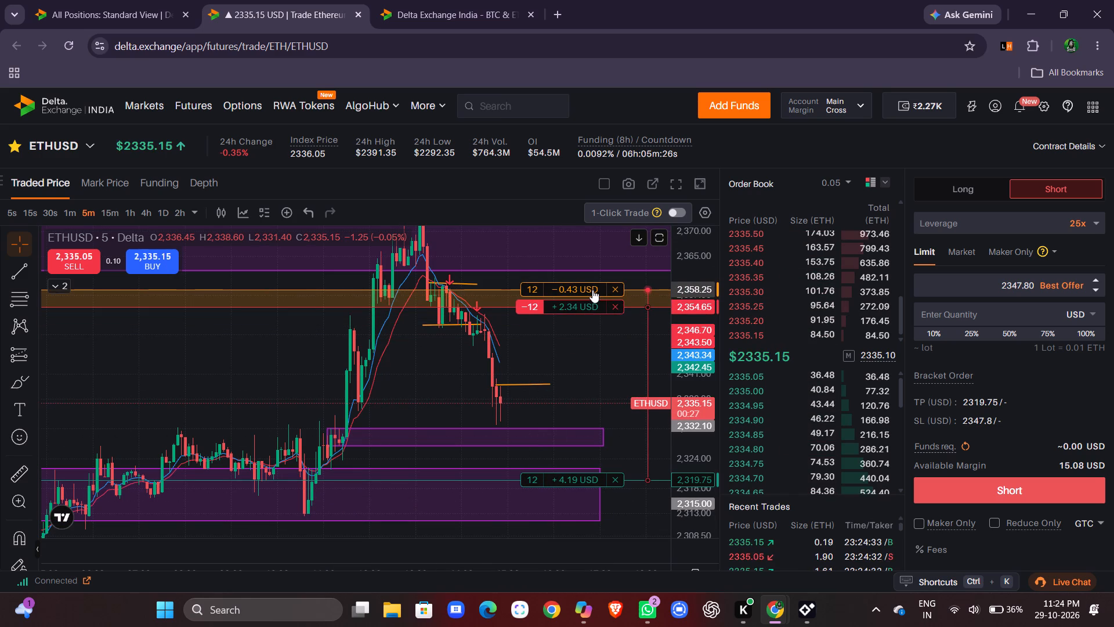
drag(592, 290, 595, 283)
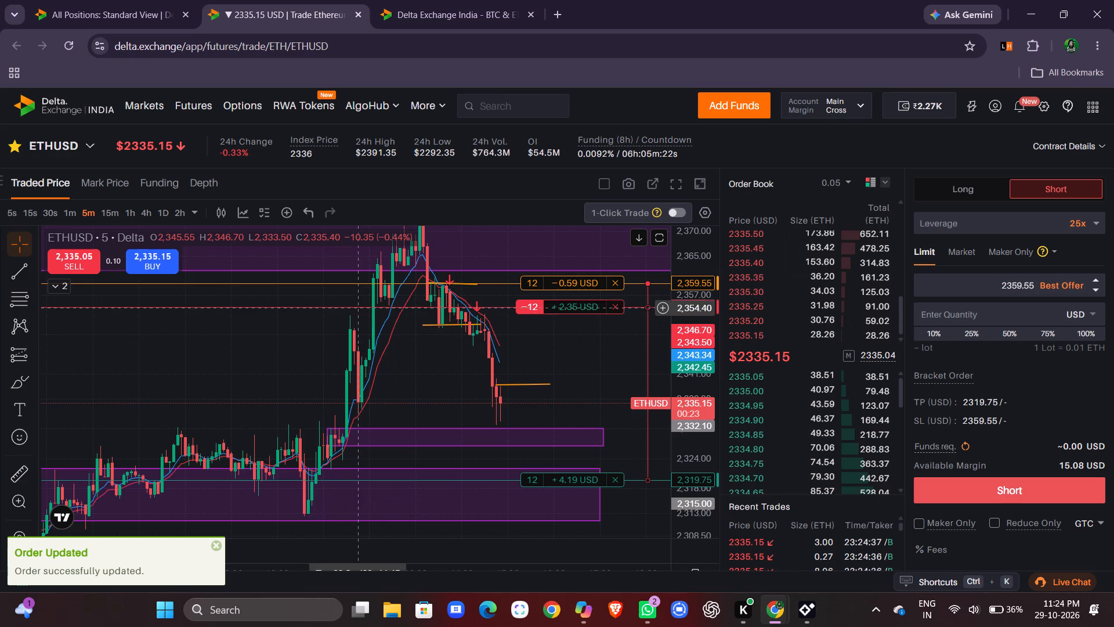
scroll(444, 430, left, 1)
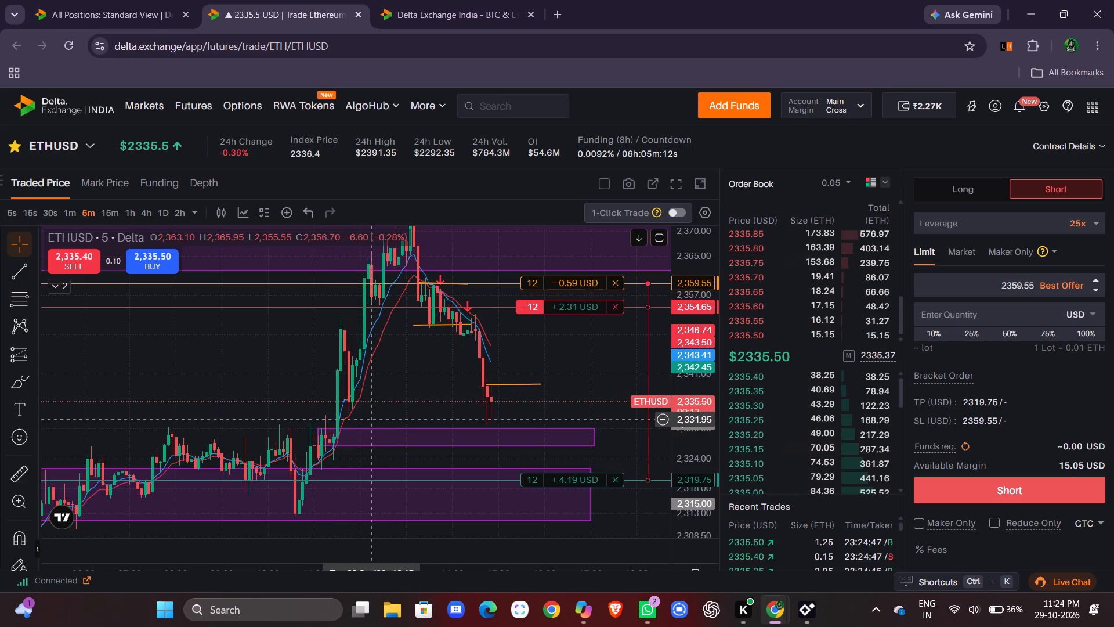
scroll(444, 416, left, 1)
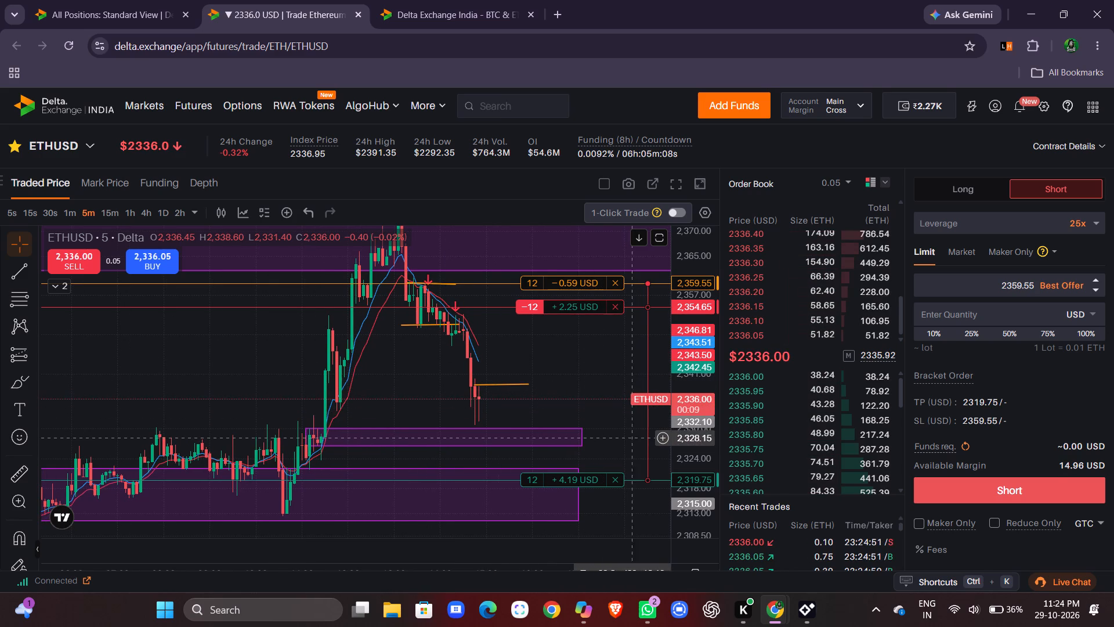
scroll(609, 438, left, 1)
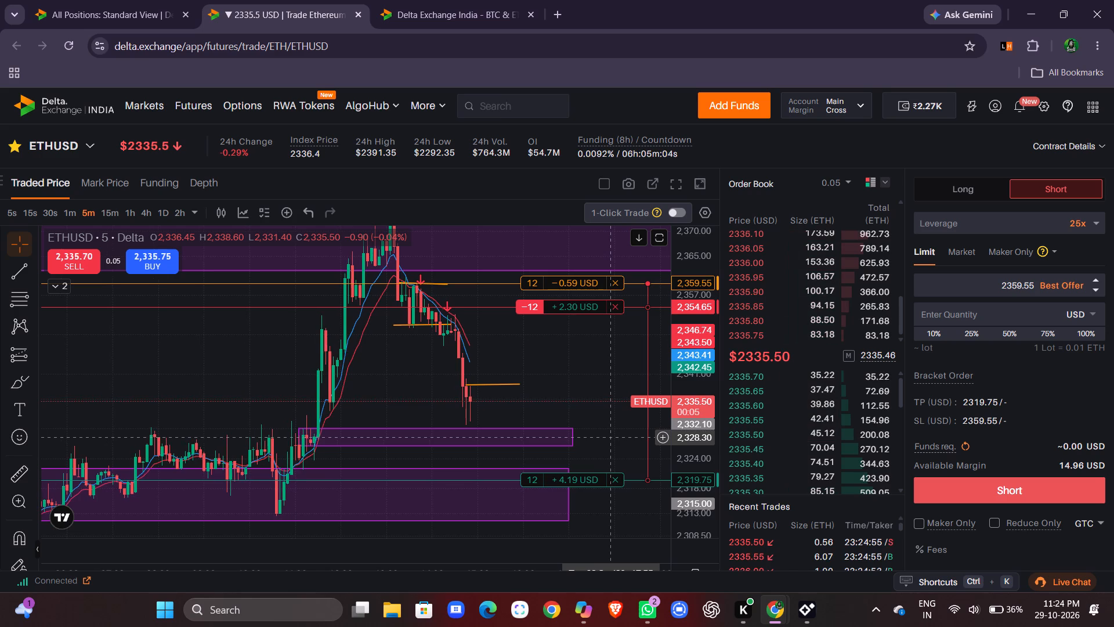
Close the browser page showing the account's positions.
click(144, 17)
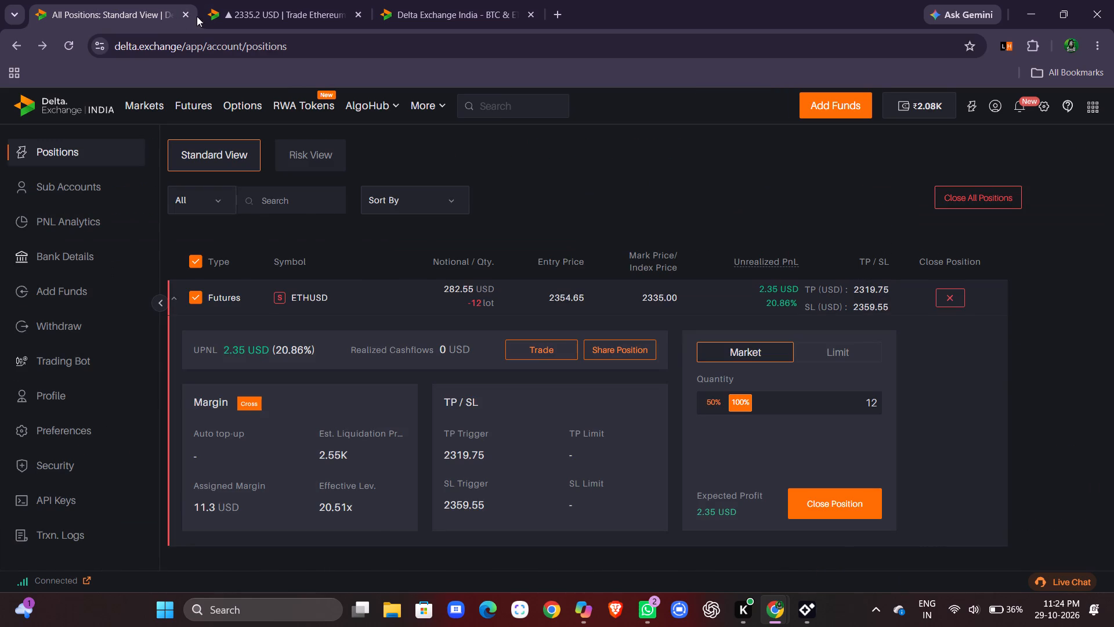
click(188, 11)
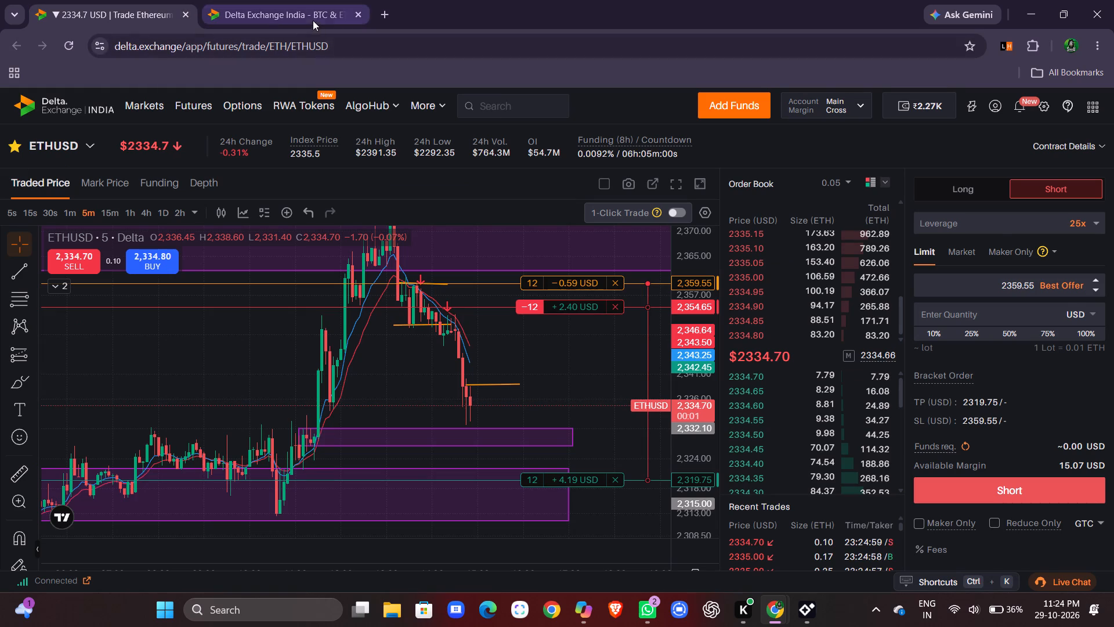
Return to the full-page ETHUSD price chart and change it to the 1-minute timeframe.
click(301, 12)
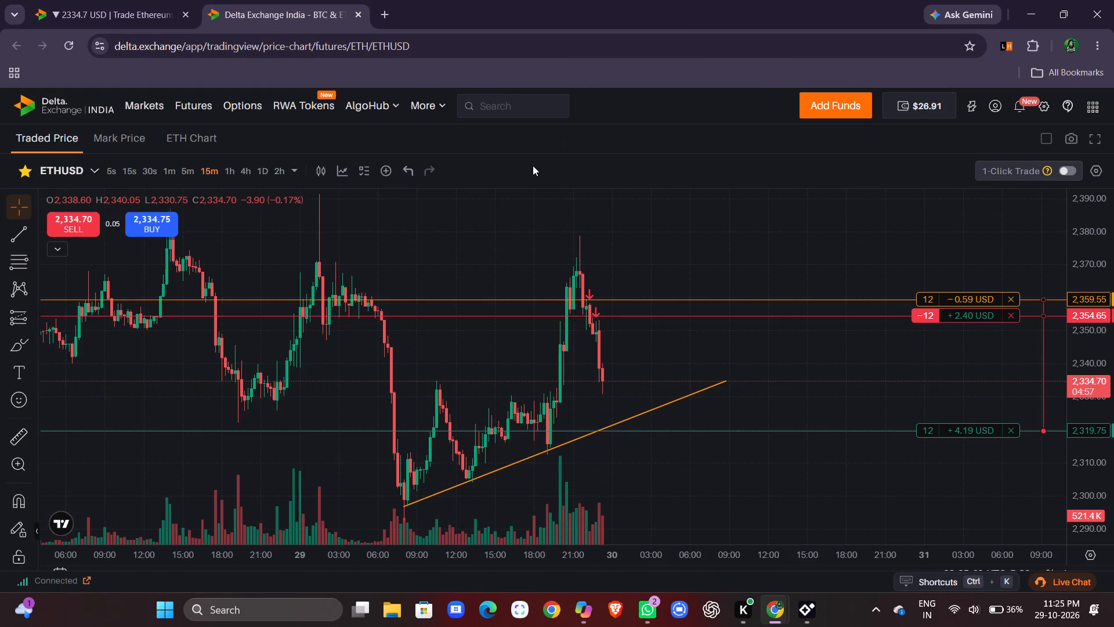
click(165, 168)
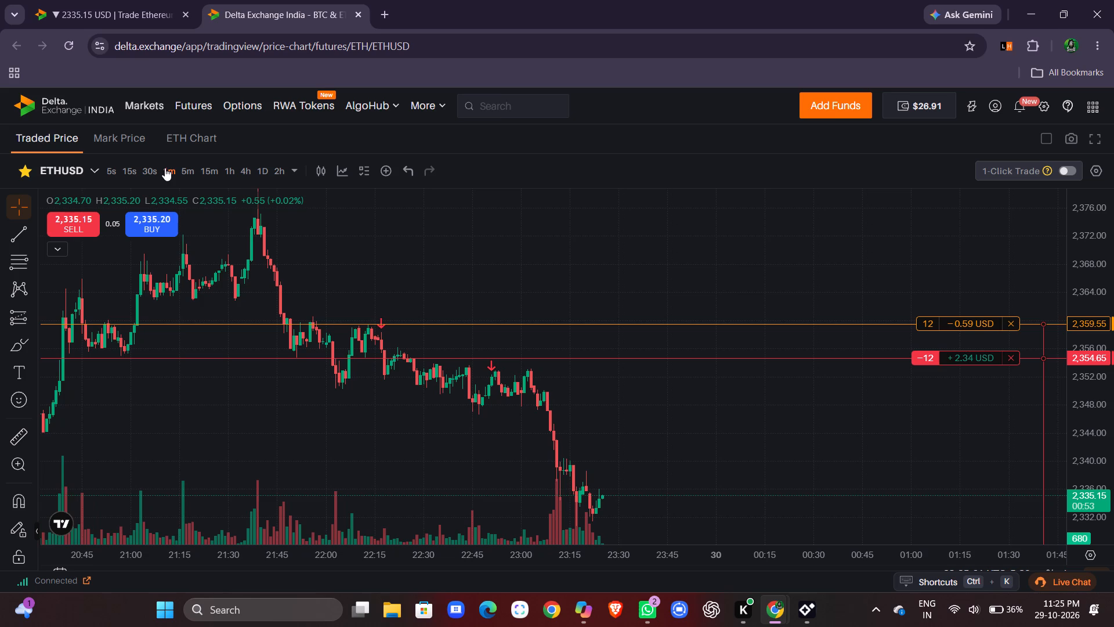
Draw a nearly horizontal trend line on the full-page 1-minute ETHUSD chart at about 2340, from 23:10 to 23:47.
scroll(624, 421, left, 1)
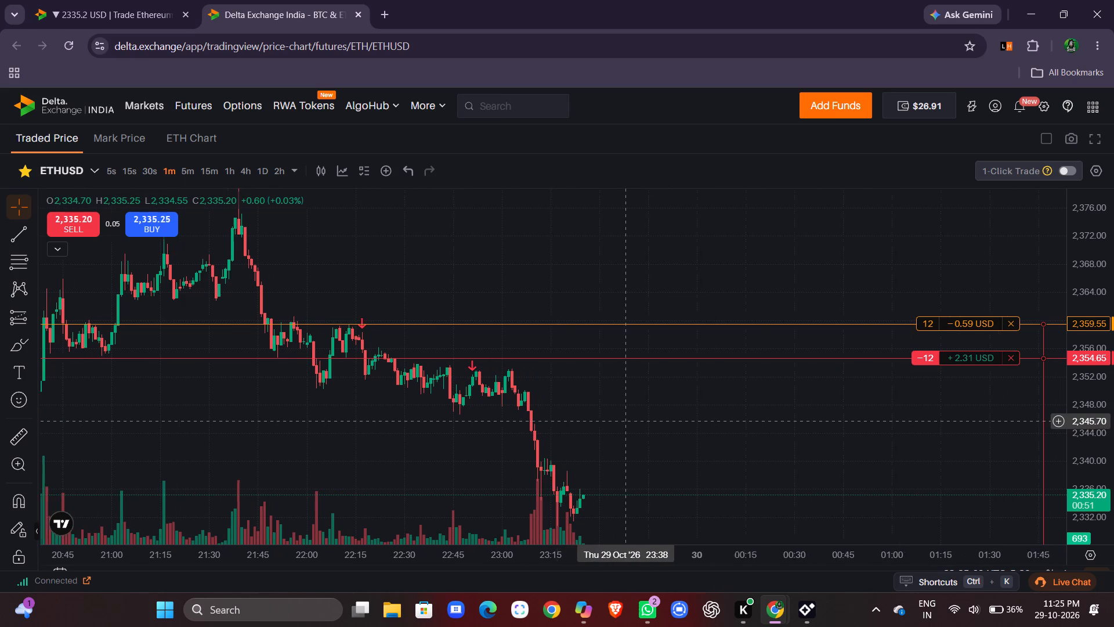
scroll(624, 421, left, 2)
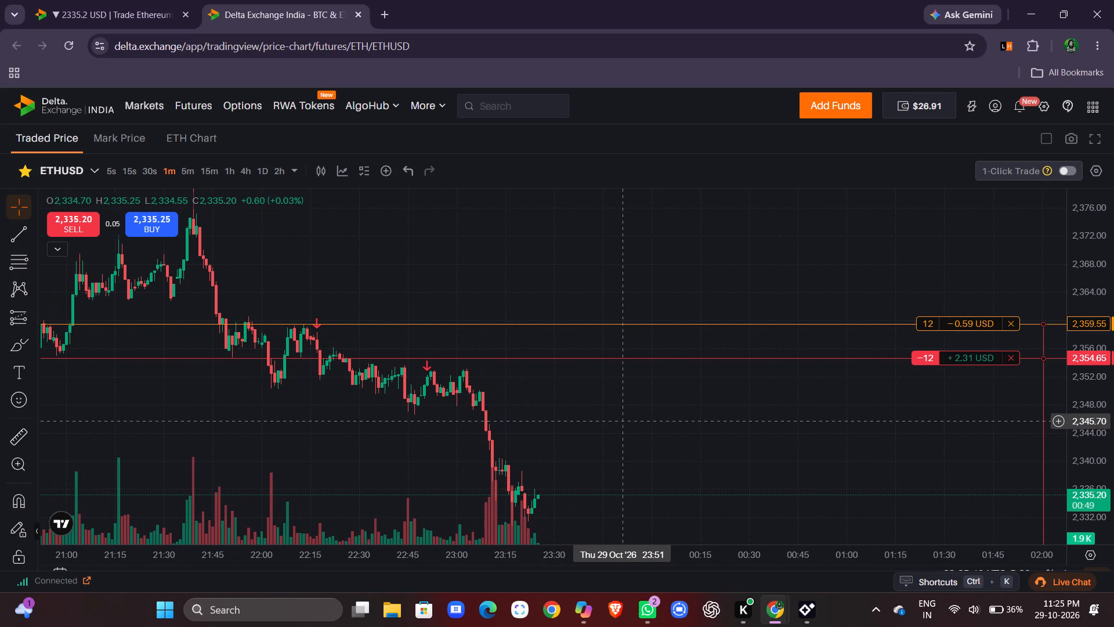
scroll(624, 421, right, 2)
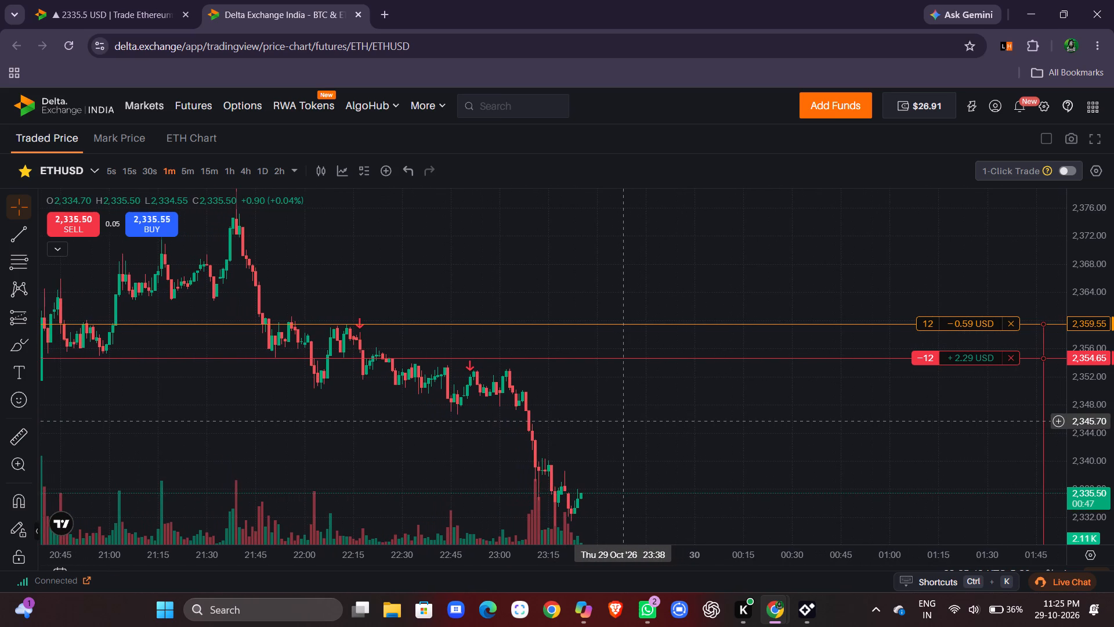
scroll(624, 421, right, 1)
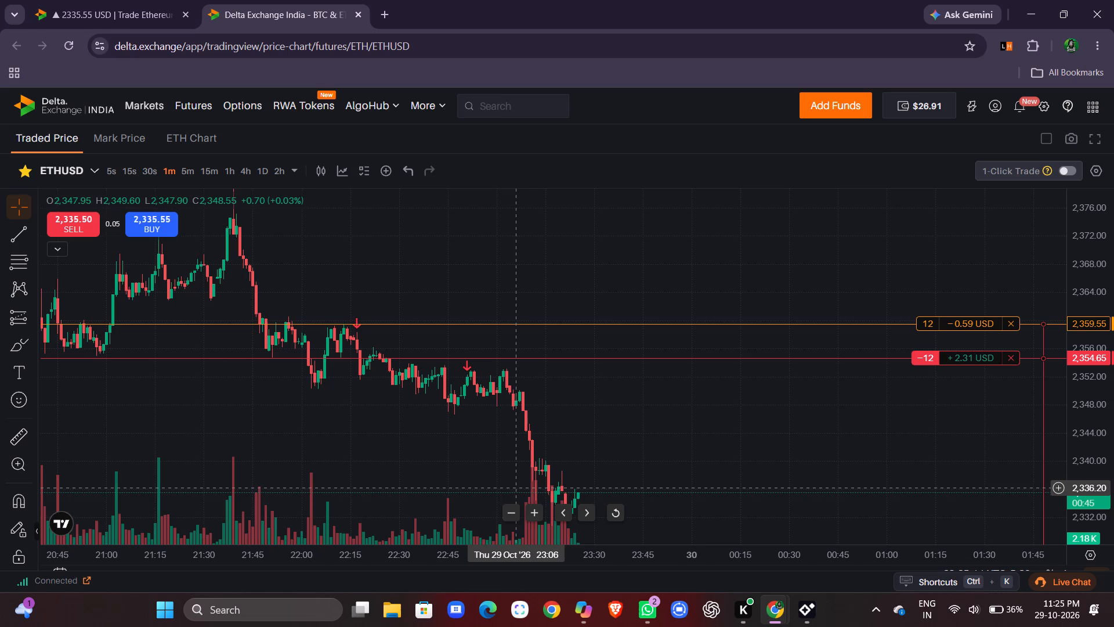
scroll(517, 488, left, 1)
scroll(600, 458, left, 1)
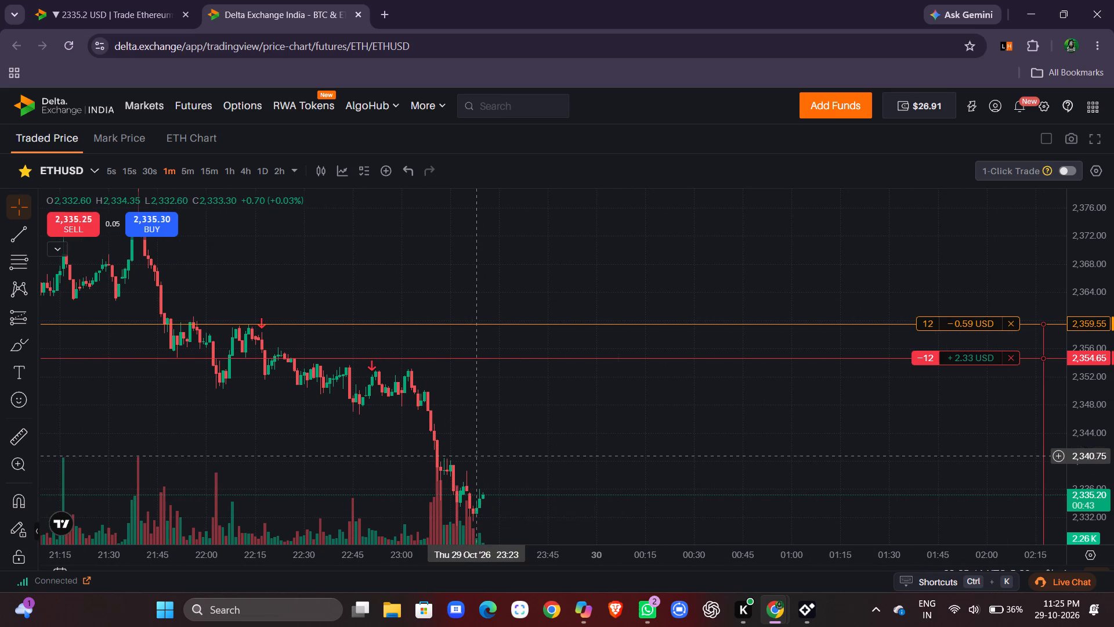
click(11, 244)
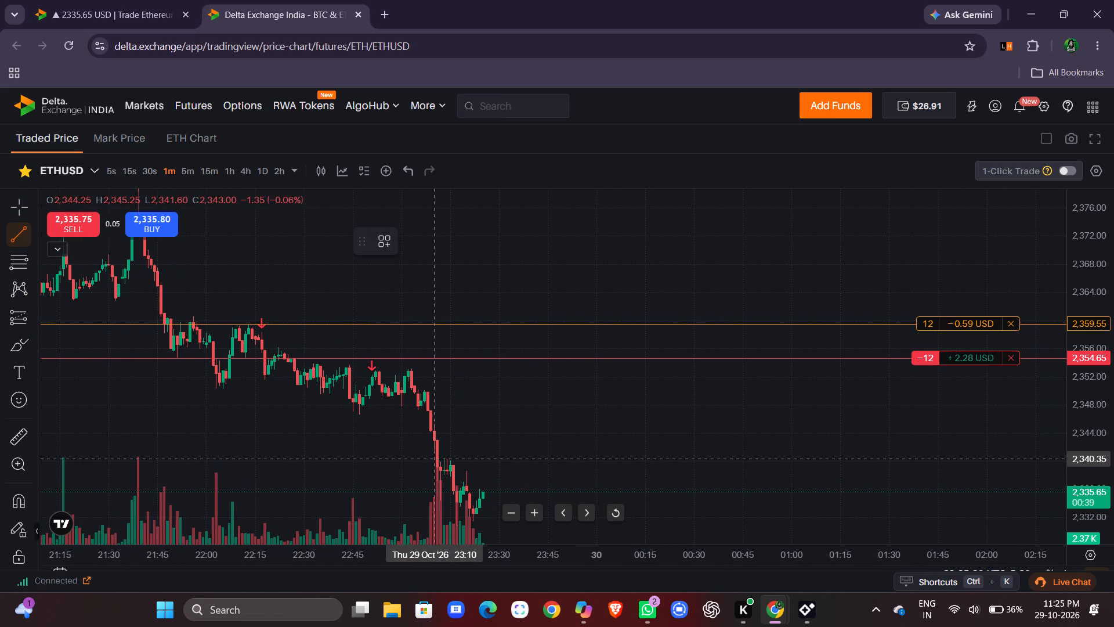
drag(434, 460, 555, 461)
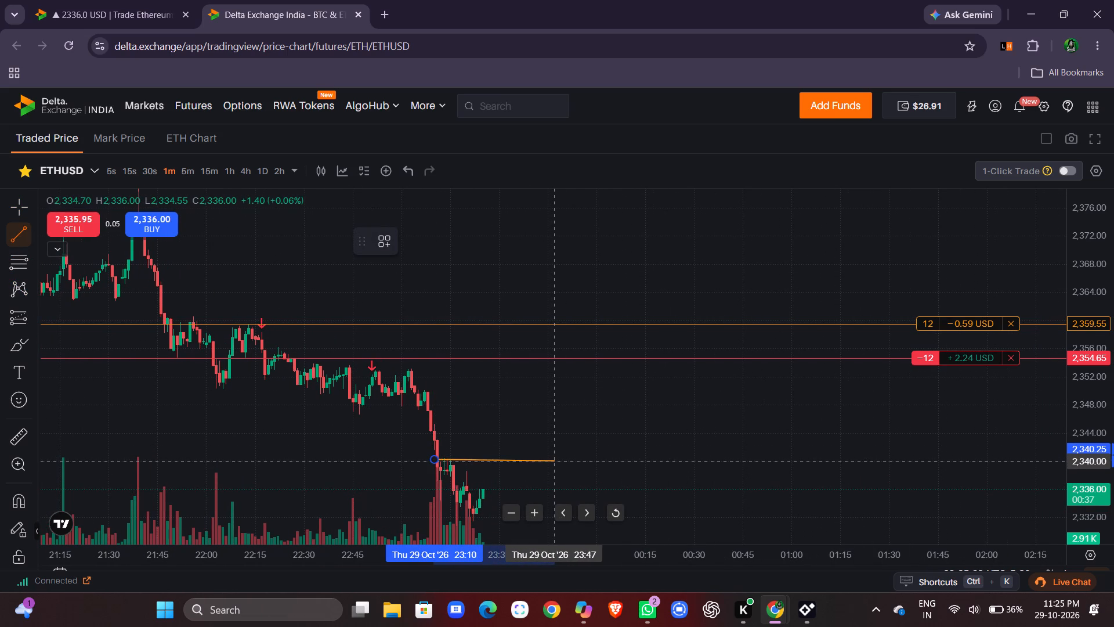
click(555, 461)
click(504, 405)
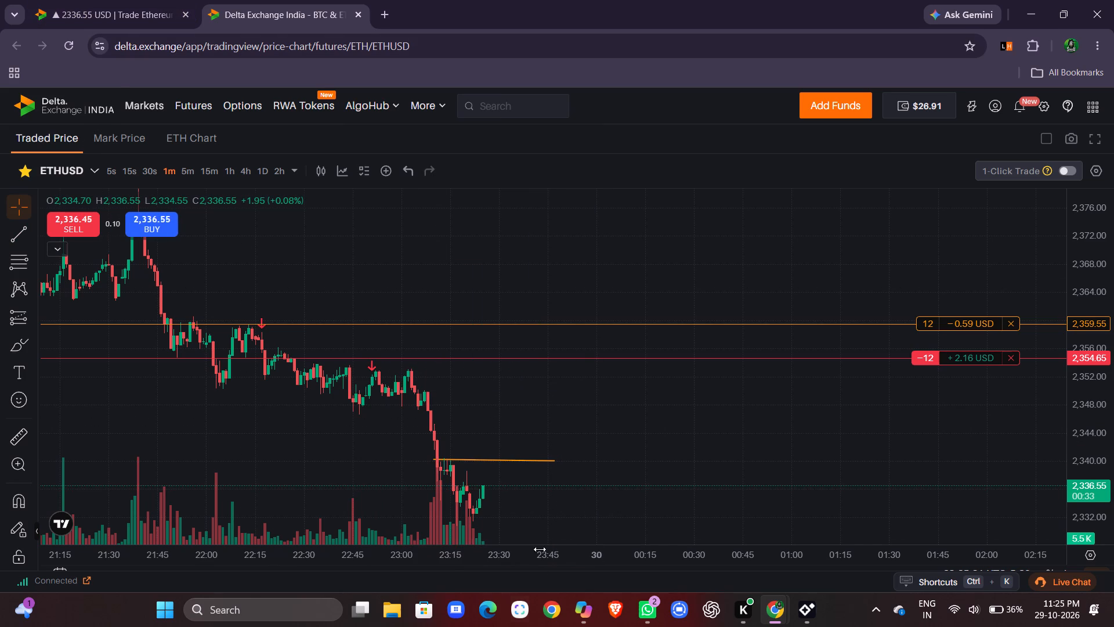
On the ETHUSD trading page's 1-minute chart, move the lowest orange trend line up and back in time, to about 2340.45.
click(155, 17)
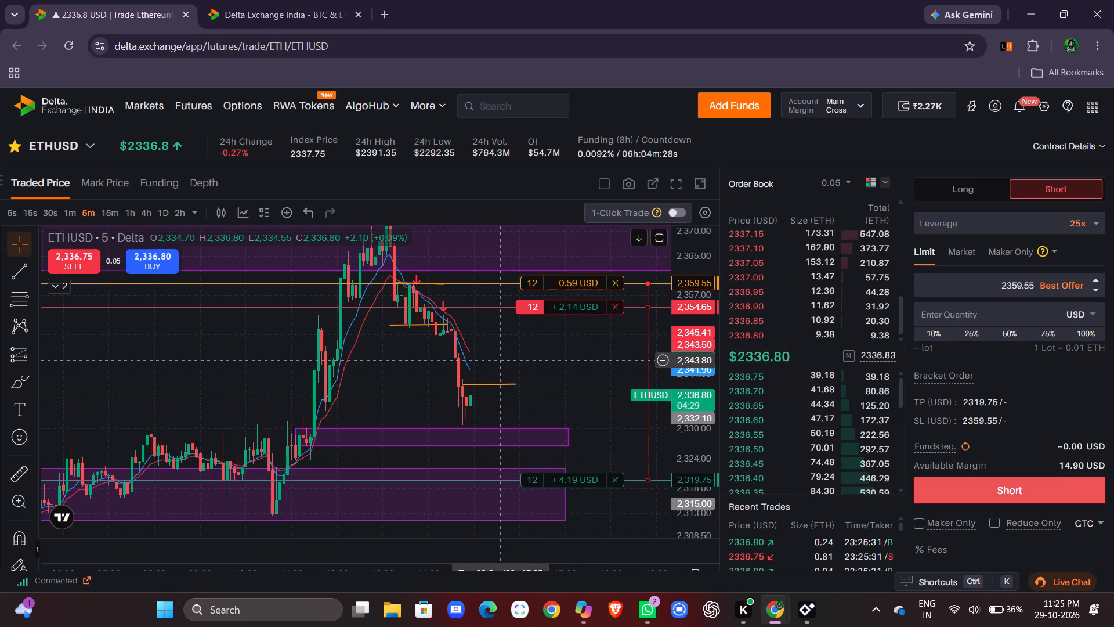
click(67, 211)
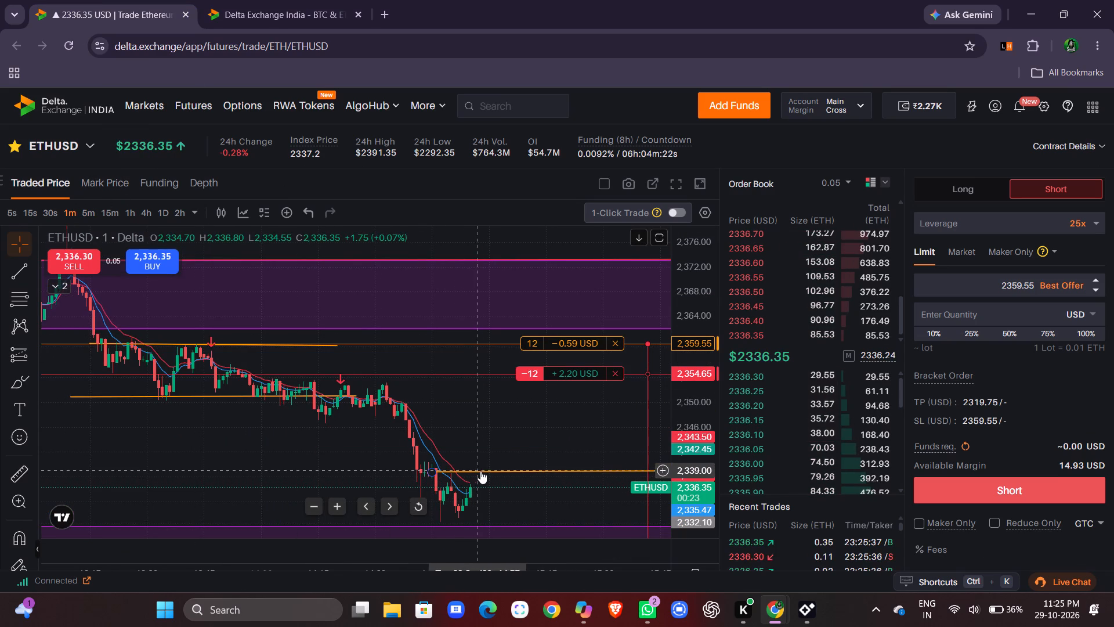
drag(491, 471, 457, 462)
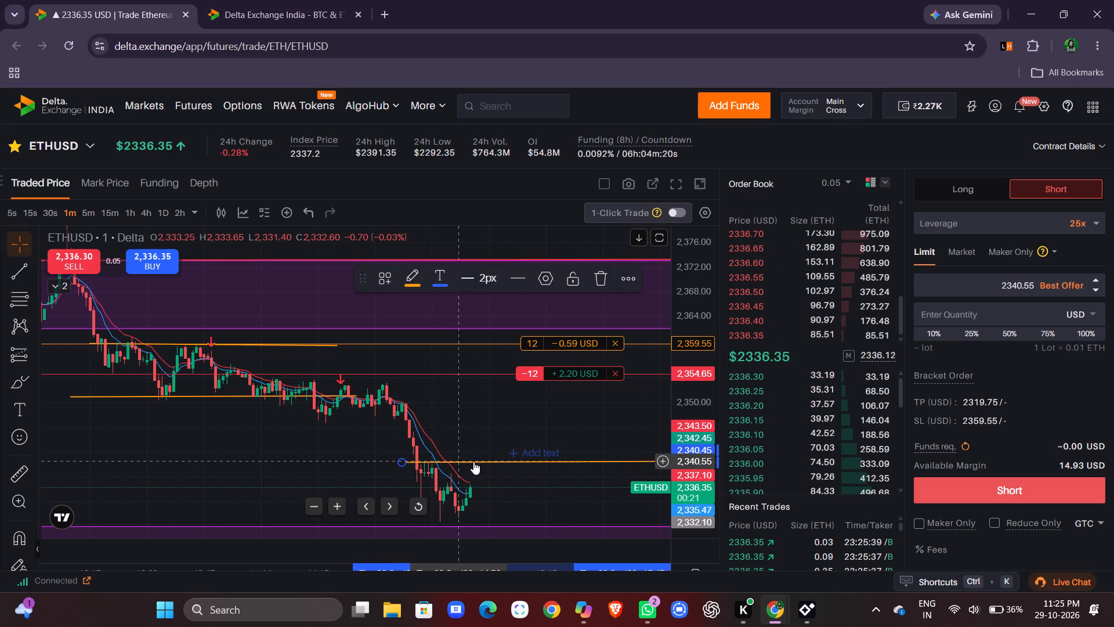
click(508, 451)
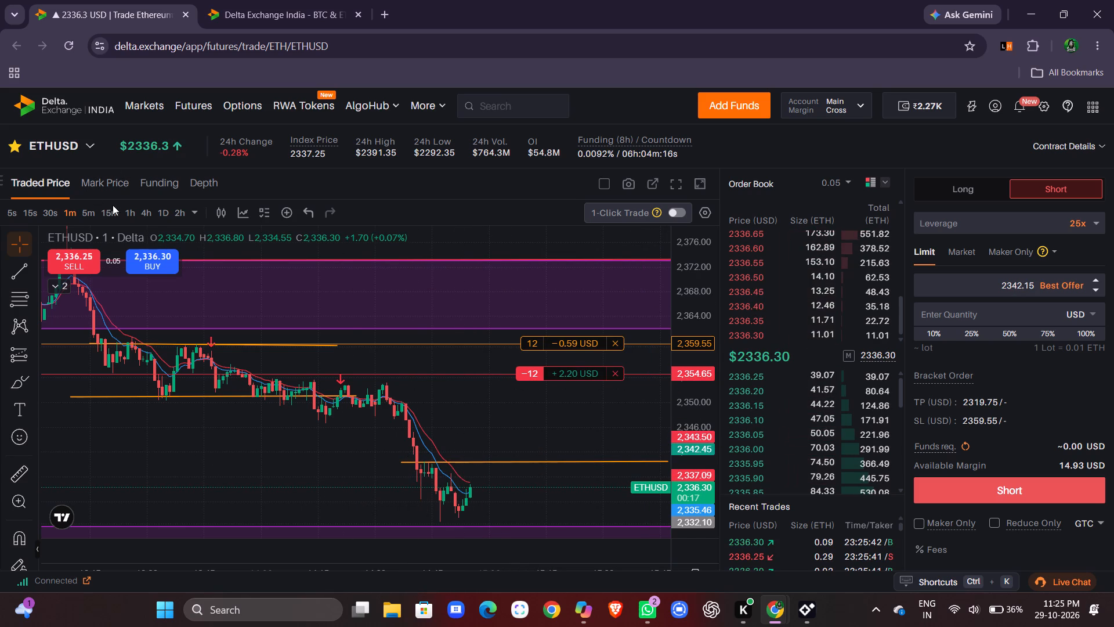
Return the trading page's ETHUSD chart to the 5-minute timeframe and review recent price action around the short position.
click(91, 210)
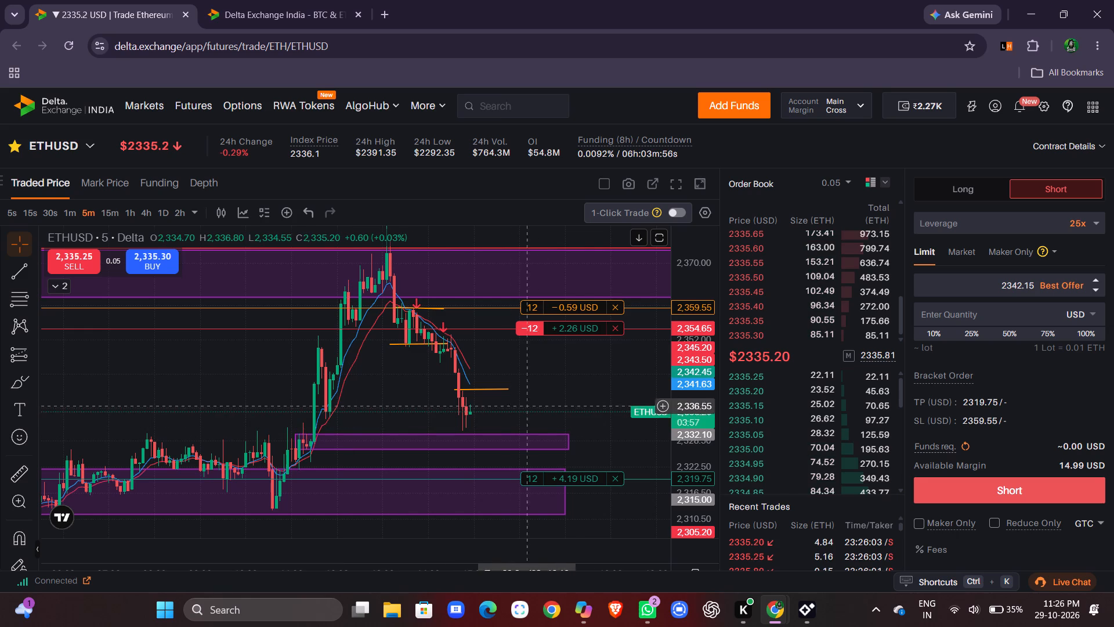
scroll(520, 383, left, 1)
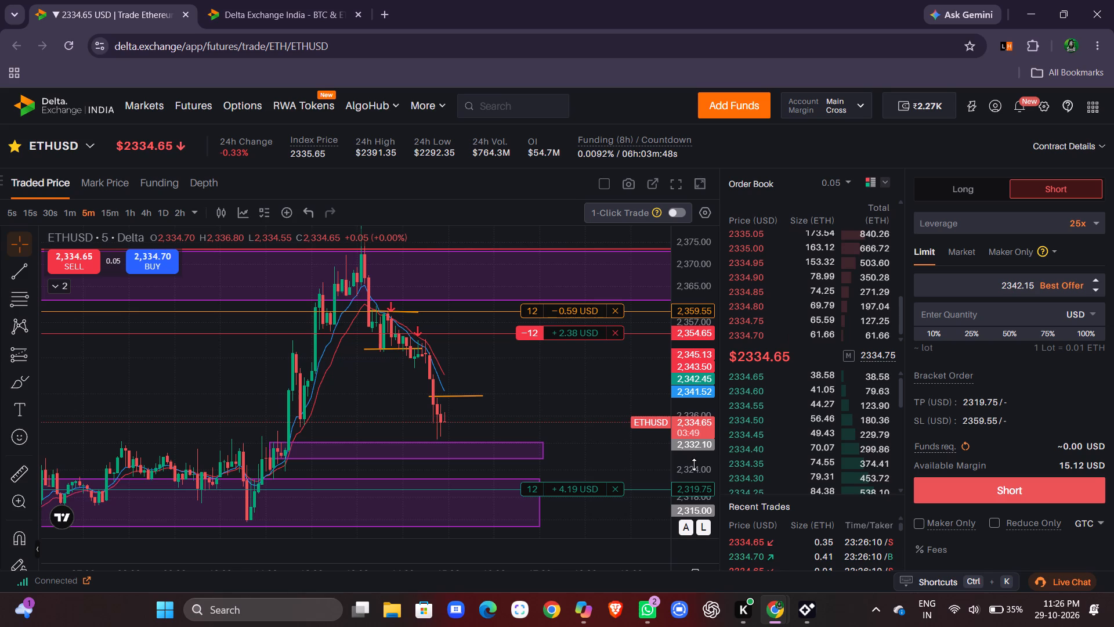
click(705, 433)
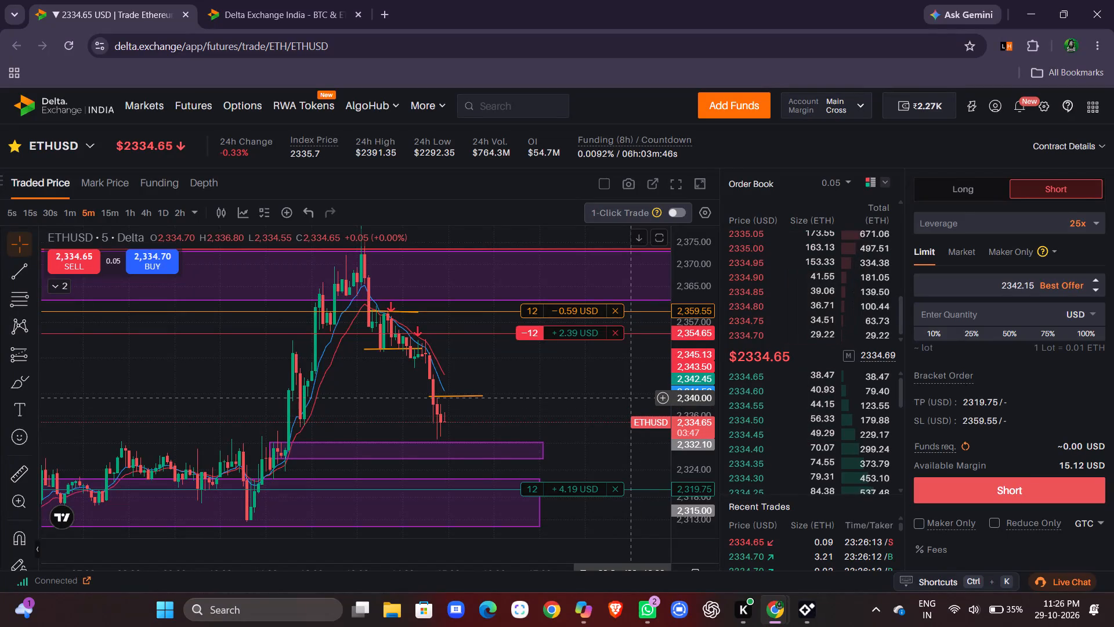
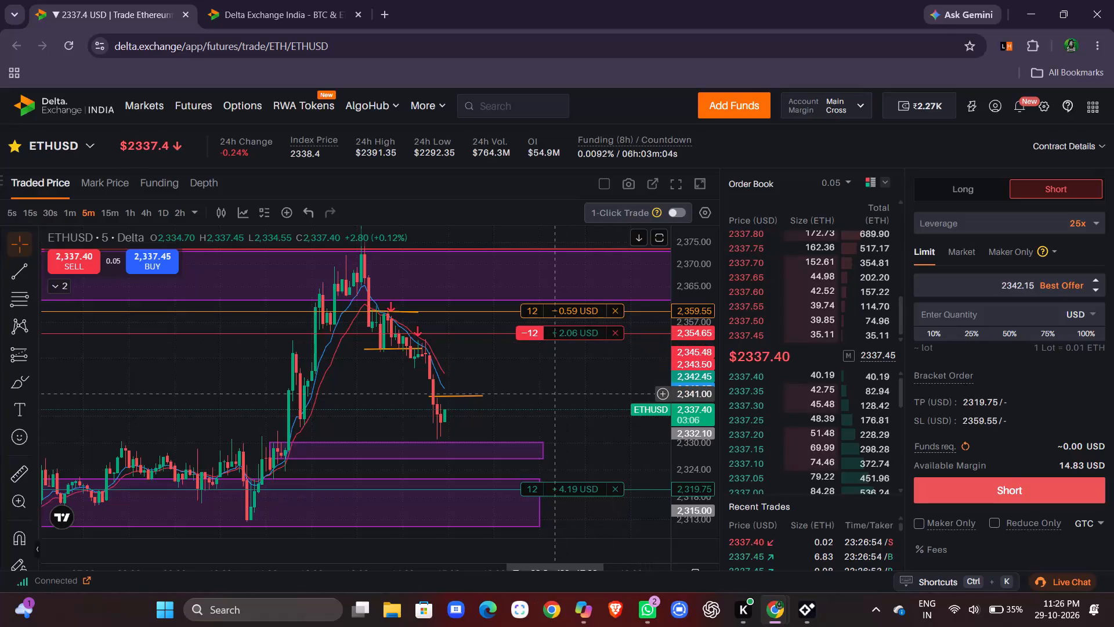
Move the ETHUSD short's stop-loss up to 2364.90, inside the upper purple zone on the trading page's 5-minute chart.
click(554, 394)
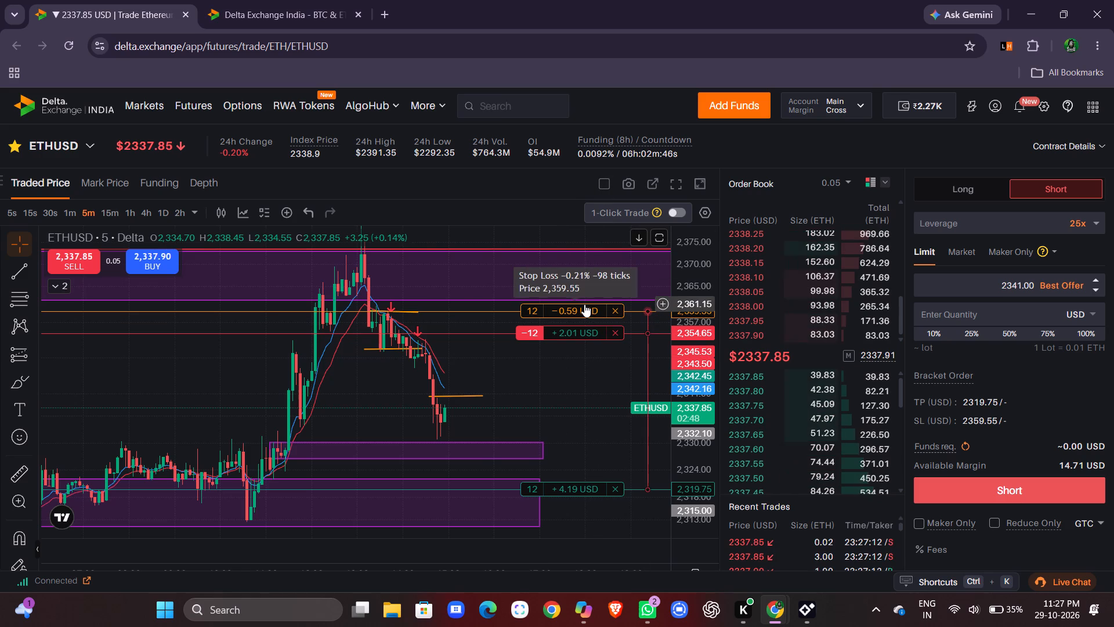
drag(584, 304, 584, 292)
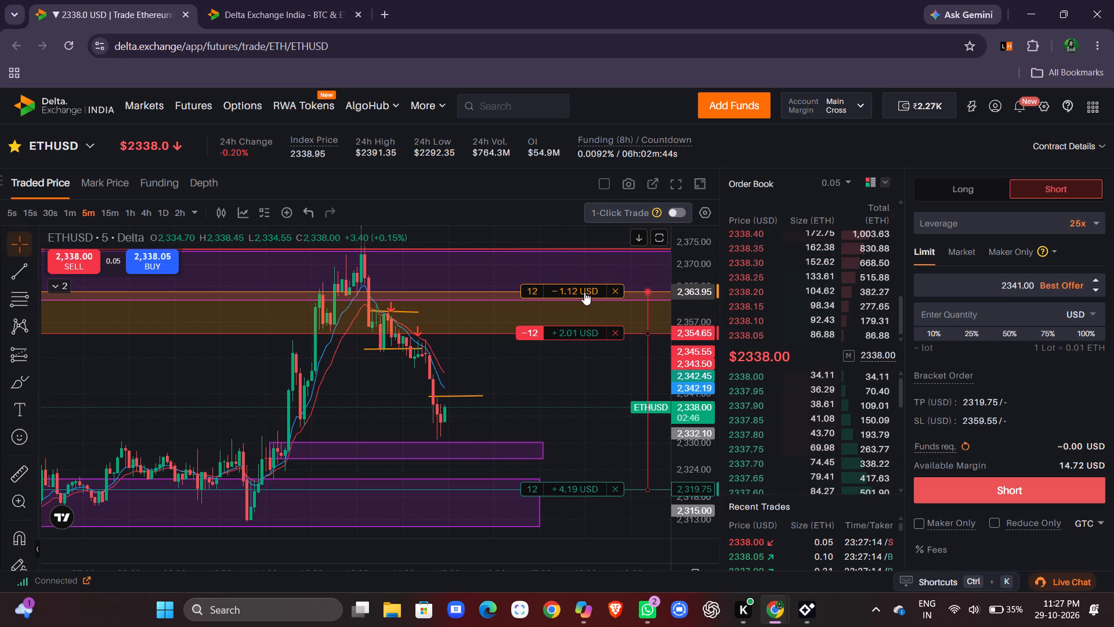
drag(584, 292, 589, 289)
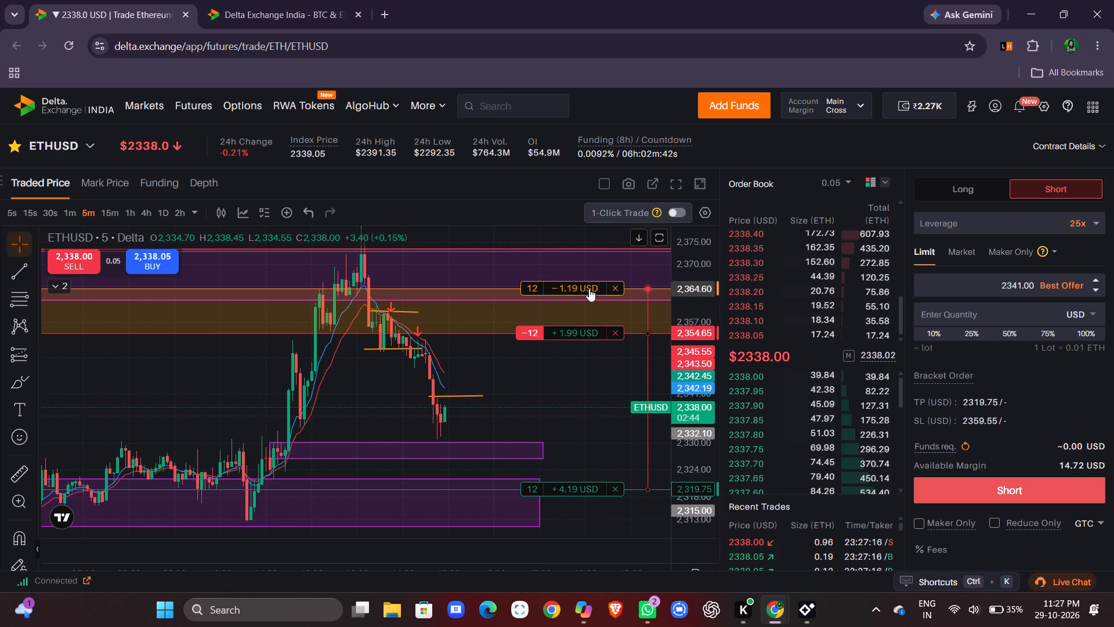
drag(589, 289, 592, 298)
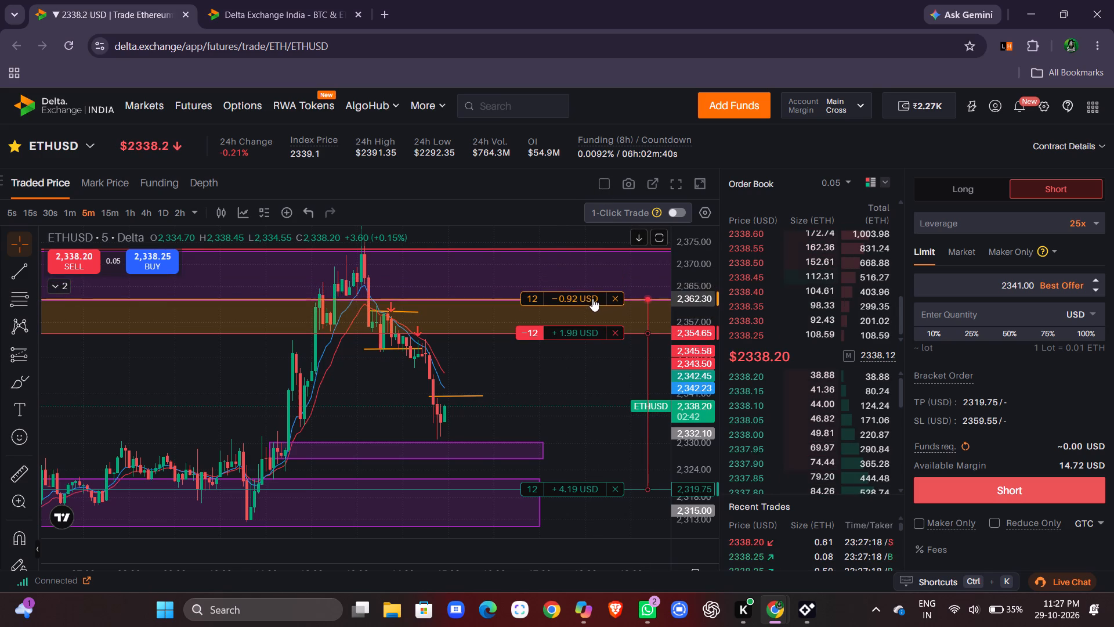
drag(592, 298, 594, 287)
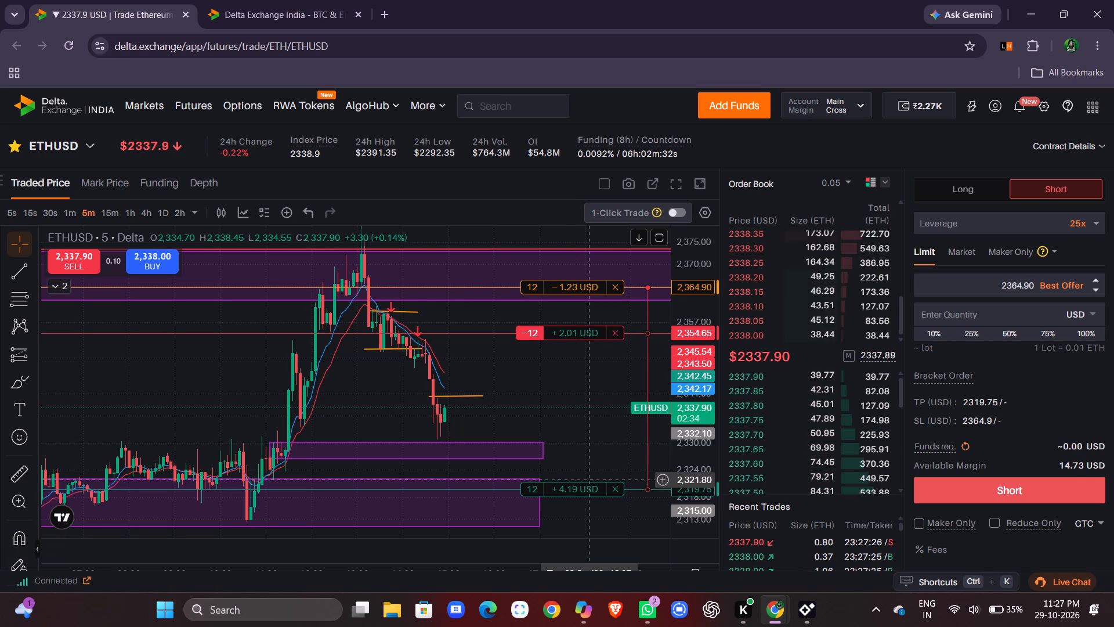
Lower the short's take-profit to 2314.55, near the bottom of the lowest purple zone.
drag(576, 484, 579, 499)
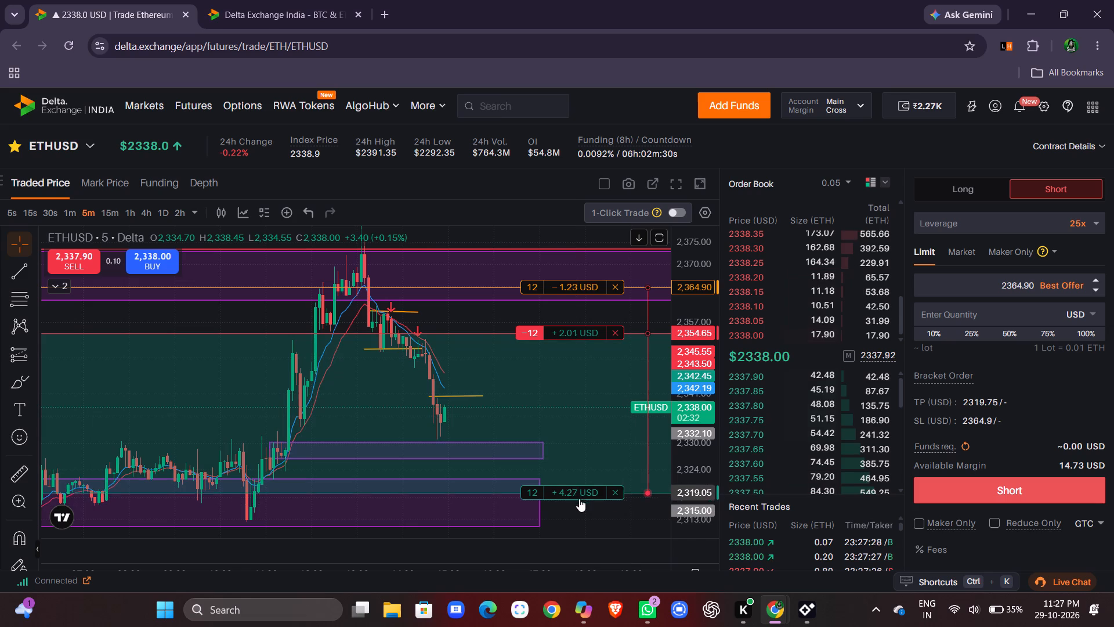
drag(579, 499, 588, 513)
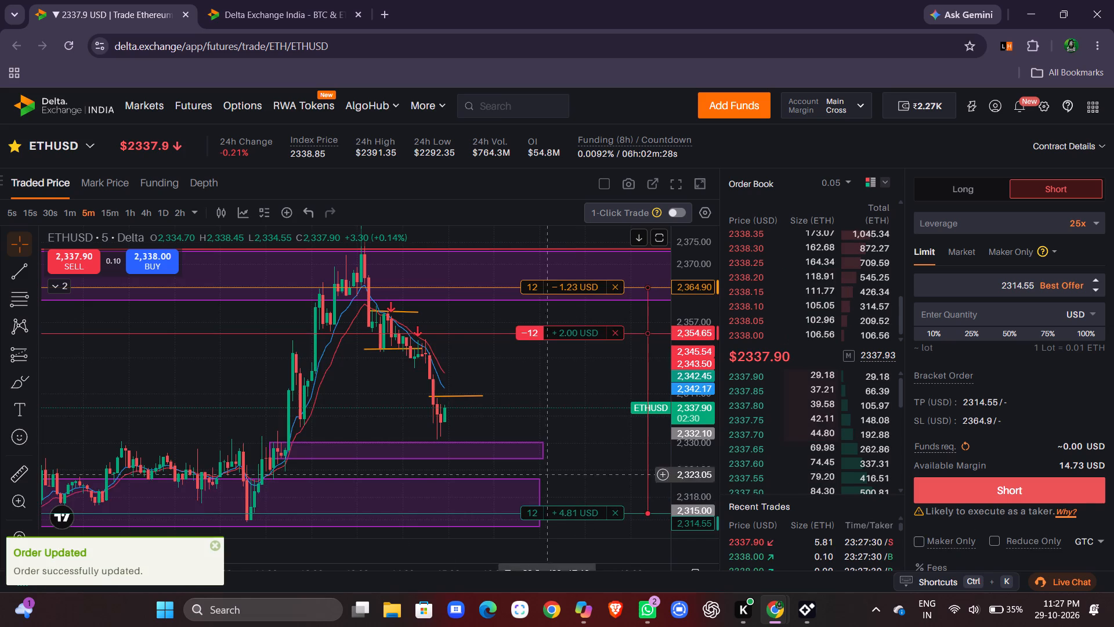
Switch to the full-page ETHUSD price chart and change it to the 5-minute timeframe.
click(308, 9)
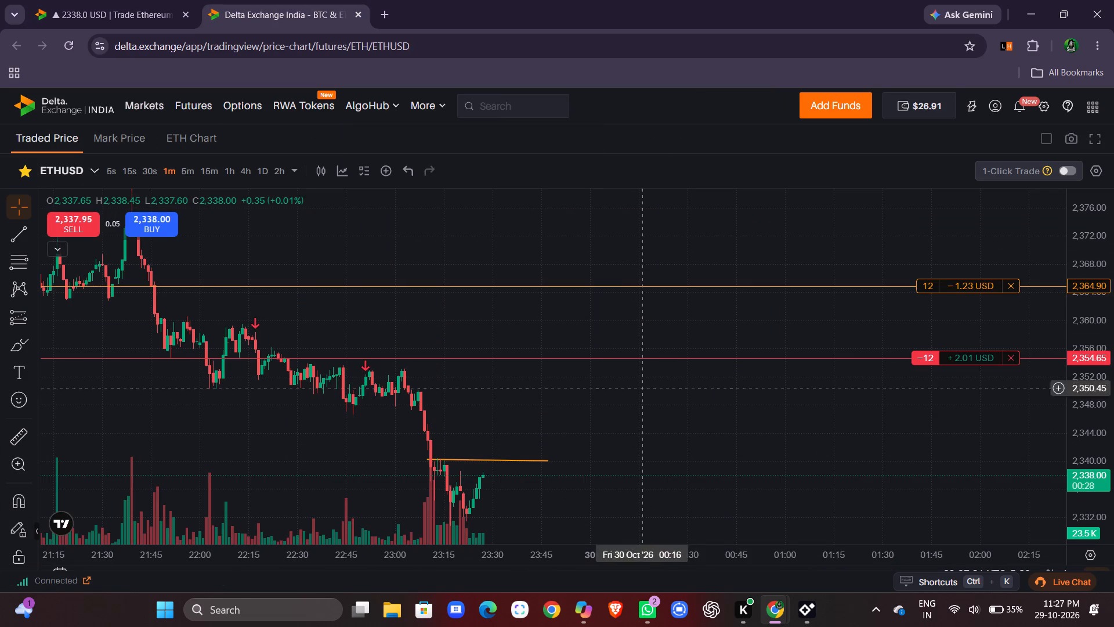
scroll(742, 452, down, 1)
drag(770, 426, 770, 393)
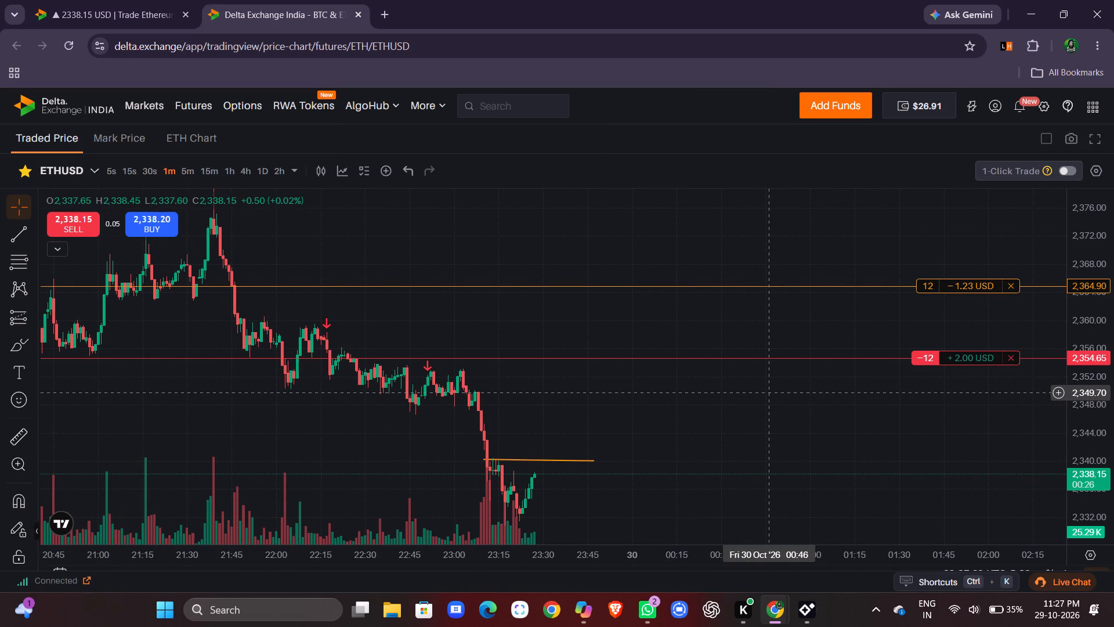
drag(770, 393, 768, 398)
click(190, 168)
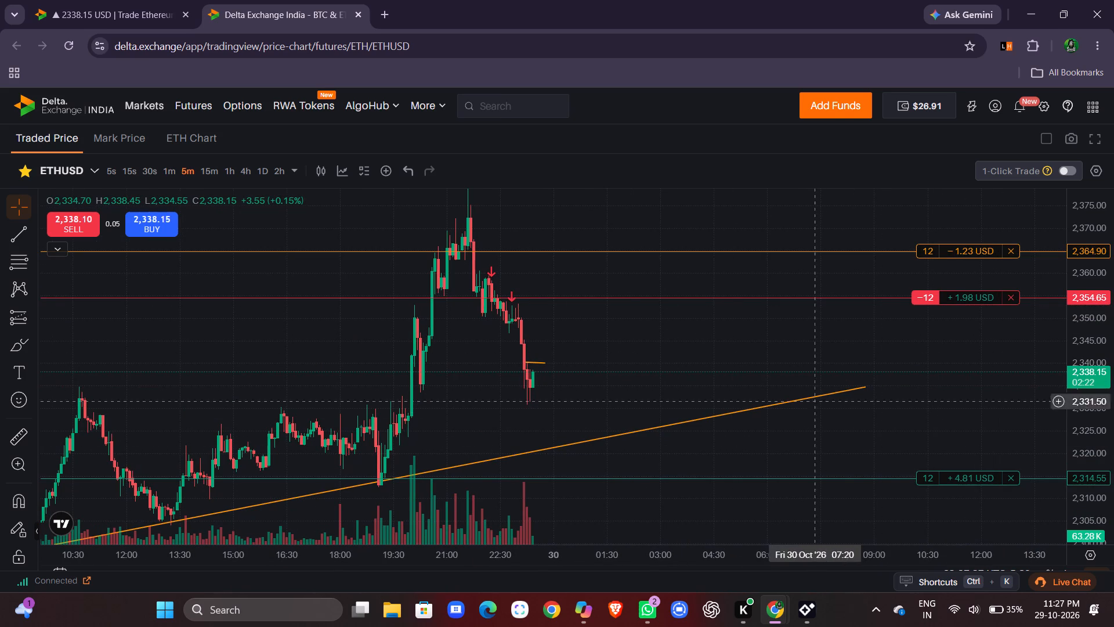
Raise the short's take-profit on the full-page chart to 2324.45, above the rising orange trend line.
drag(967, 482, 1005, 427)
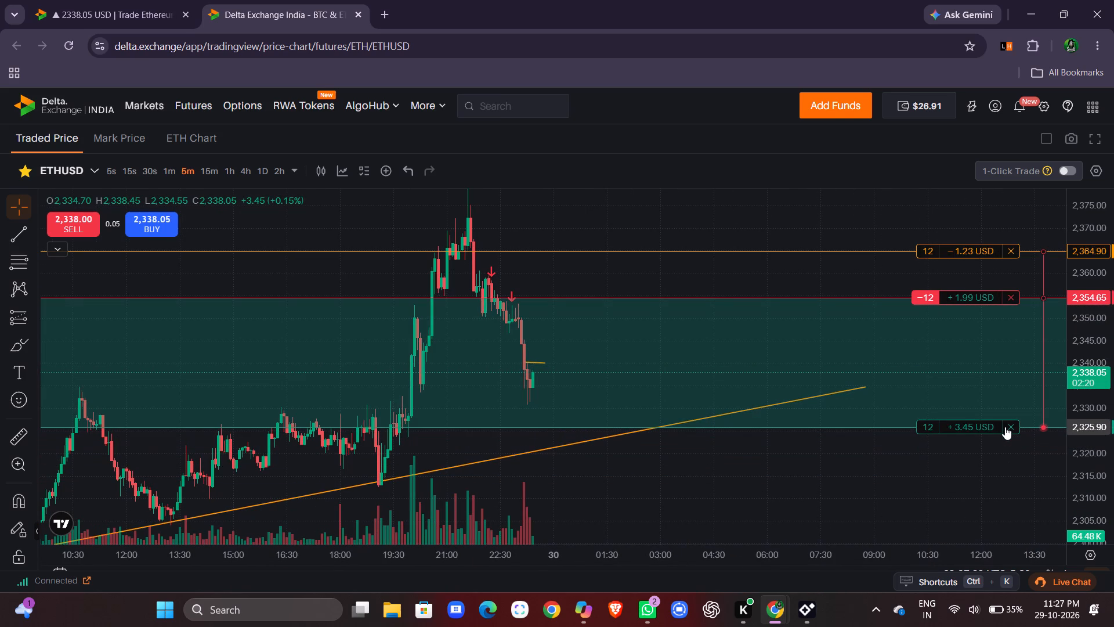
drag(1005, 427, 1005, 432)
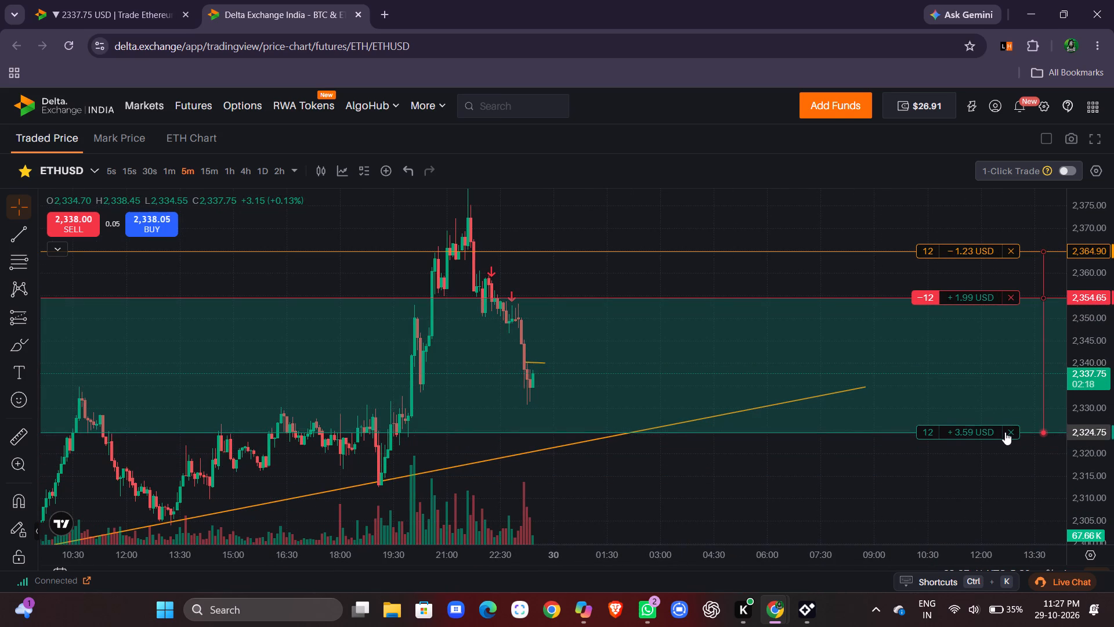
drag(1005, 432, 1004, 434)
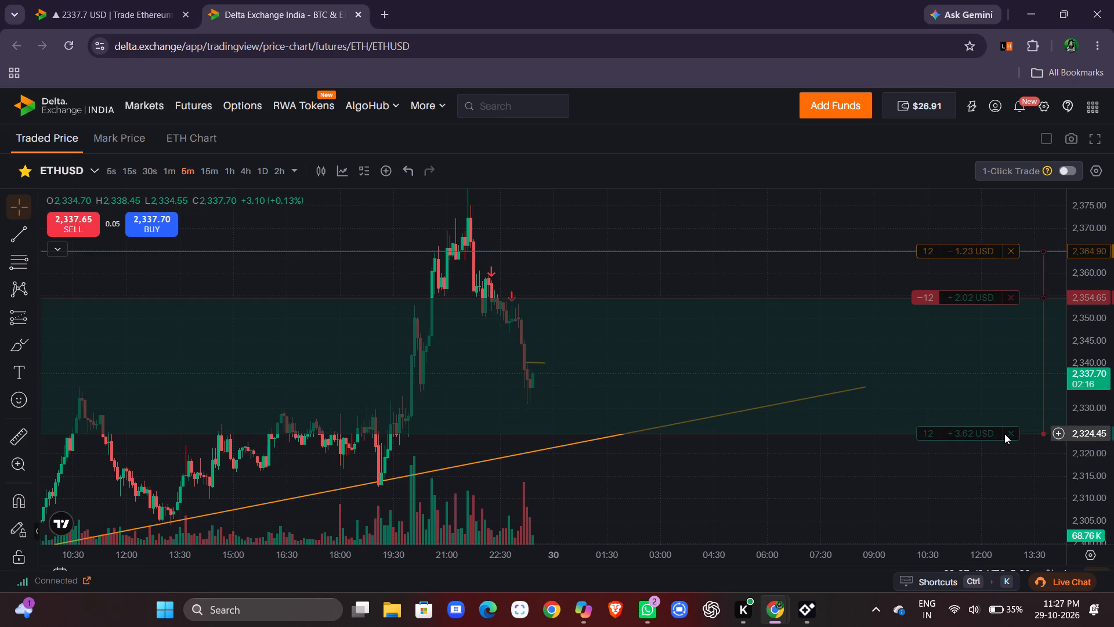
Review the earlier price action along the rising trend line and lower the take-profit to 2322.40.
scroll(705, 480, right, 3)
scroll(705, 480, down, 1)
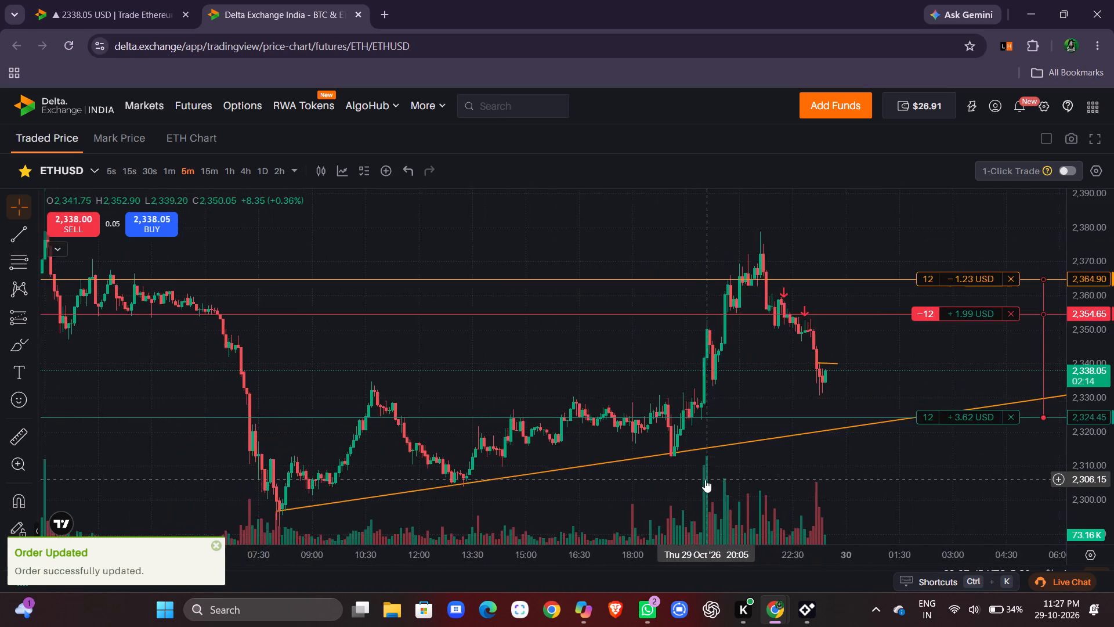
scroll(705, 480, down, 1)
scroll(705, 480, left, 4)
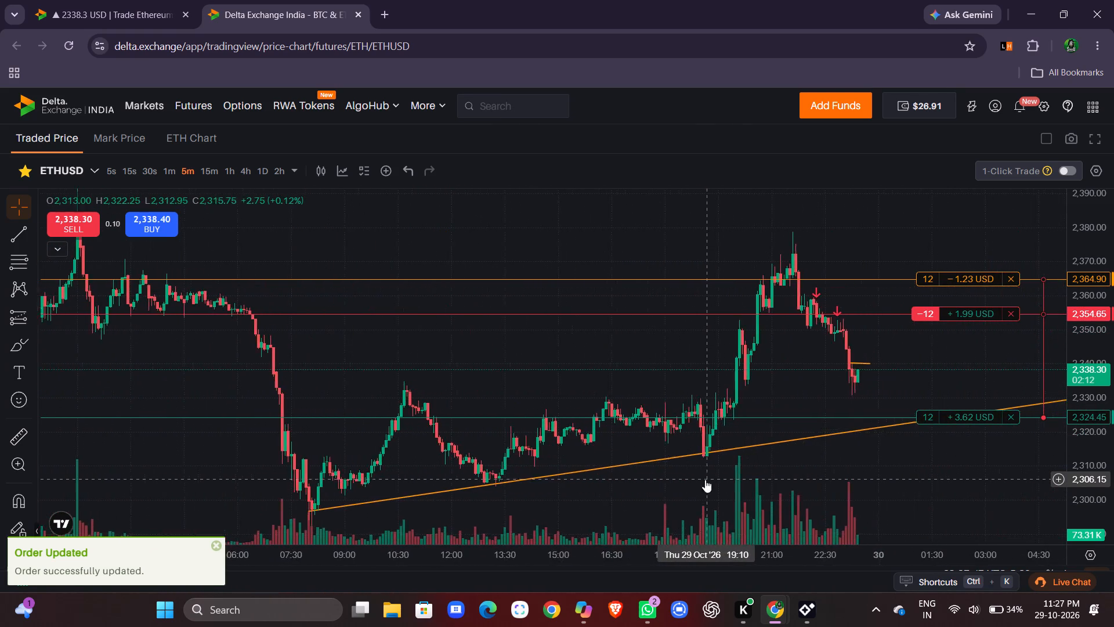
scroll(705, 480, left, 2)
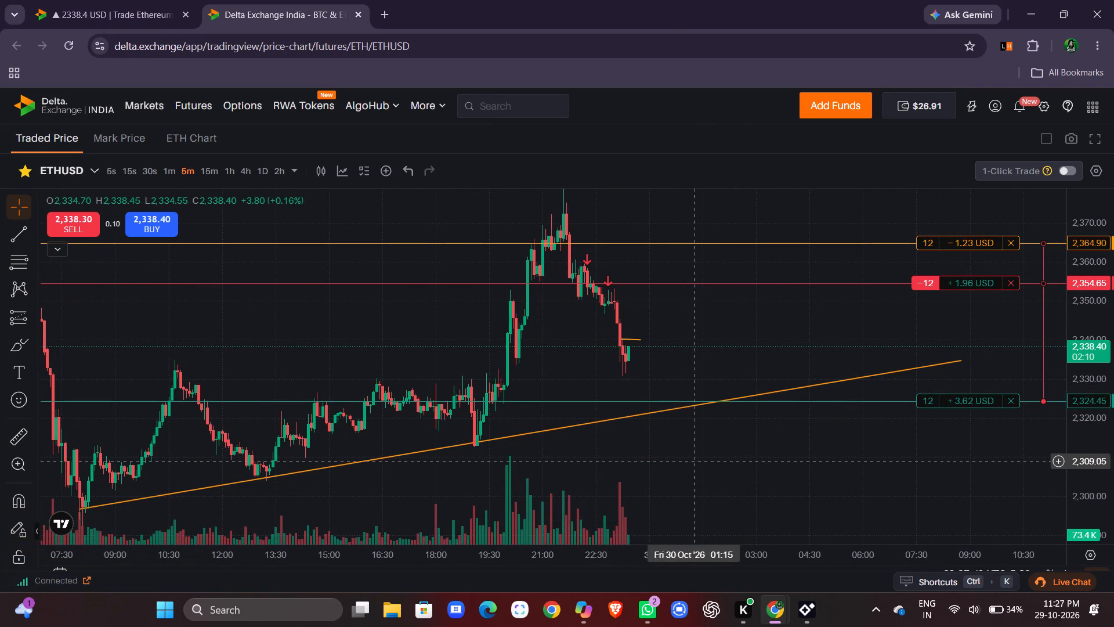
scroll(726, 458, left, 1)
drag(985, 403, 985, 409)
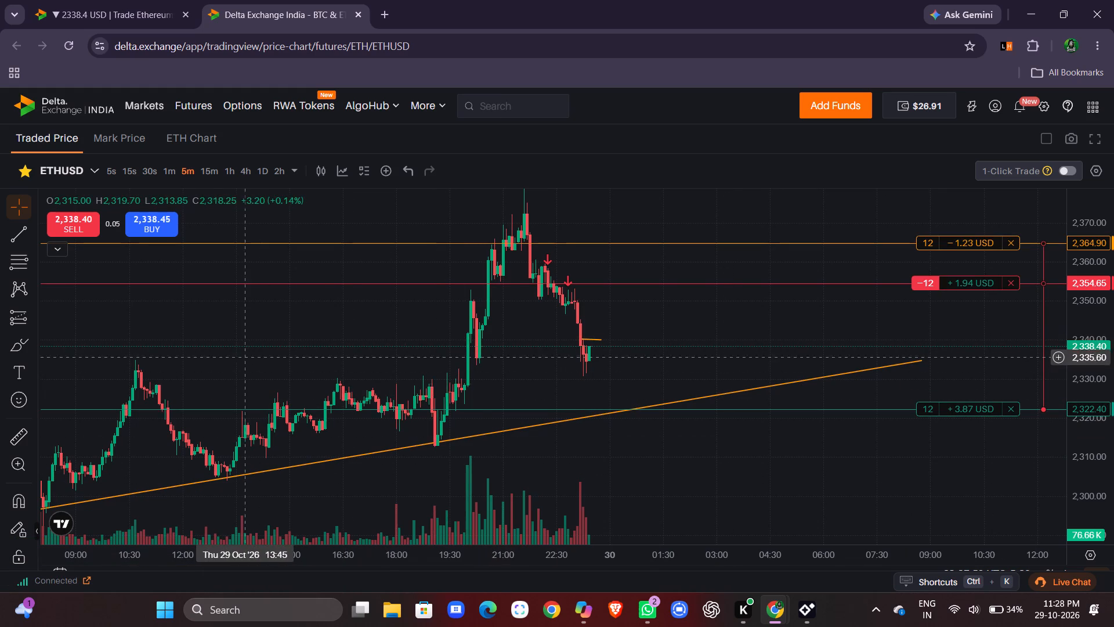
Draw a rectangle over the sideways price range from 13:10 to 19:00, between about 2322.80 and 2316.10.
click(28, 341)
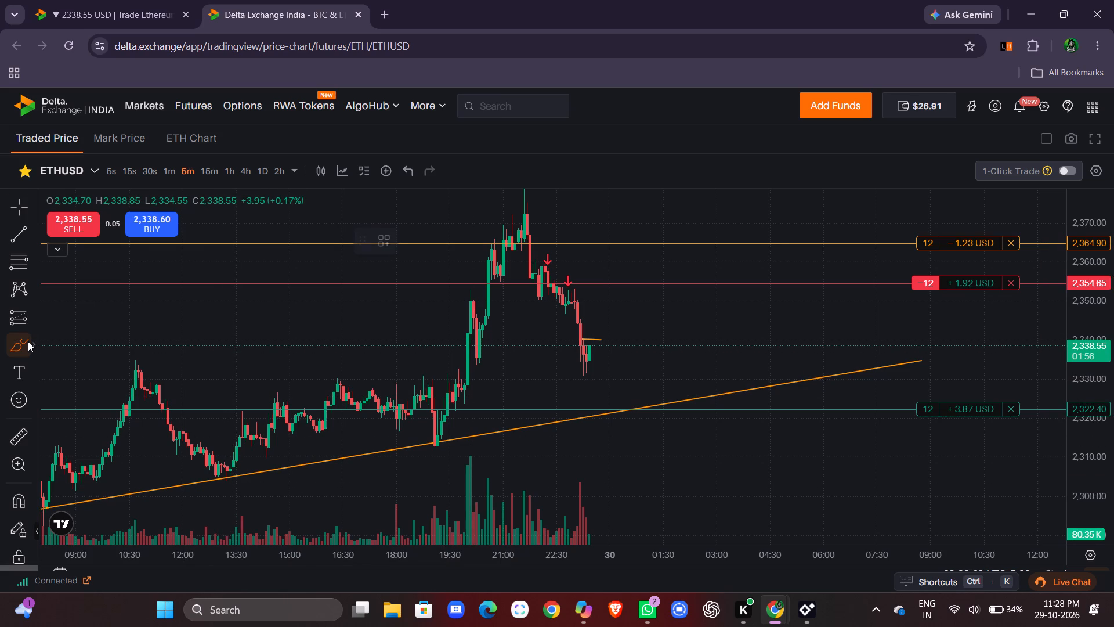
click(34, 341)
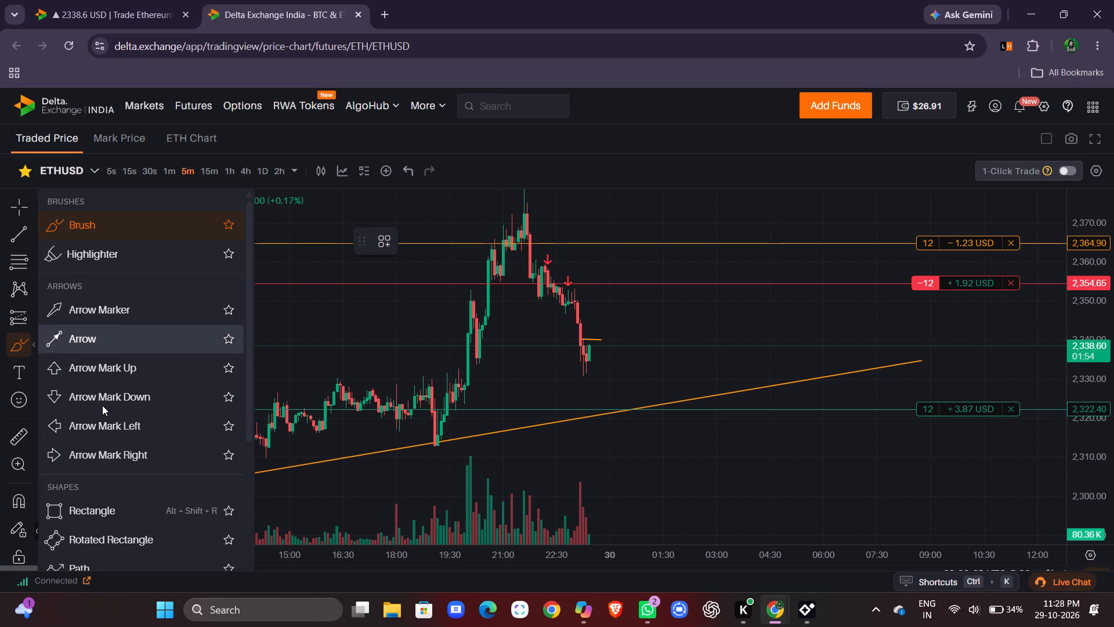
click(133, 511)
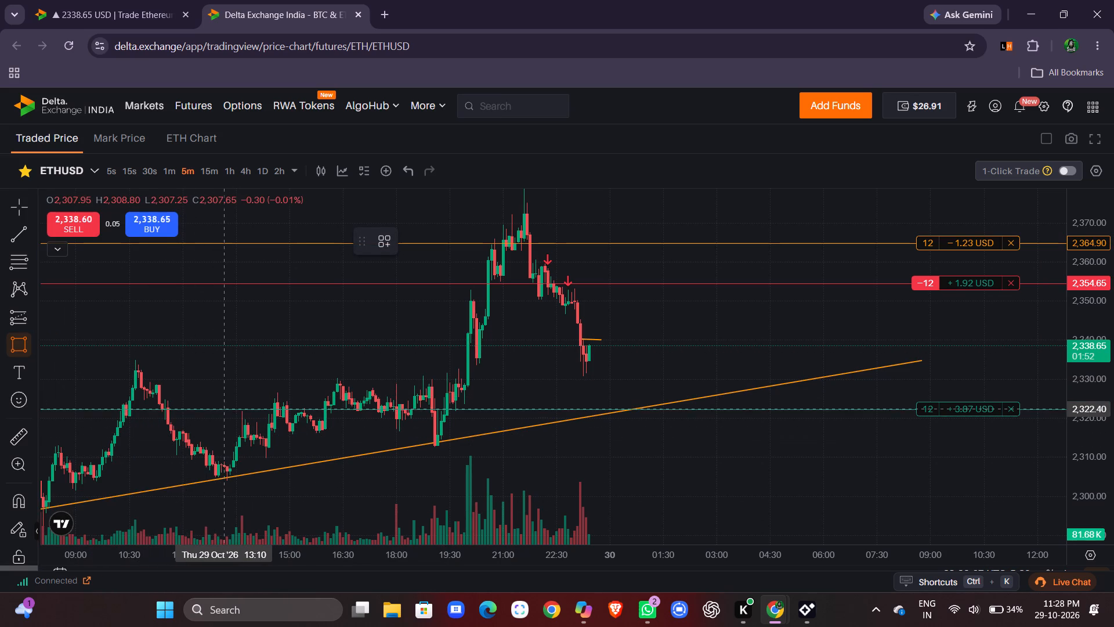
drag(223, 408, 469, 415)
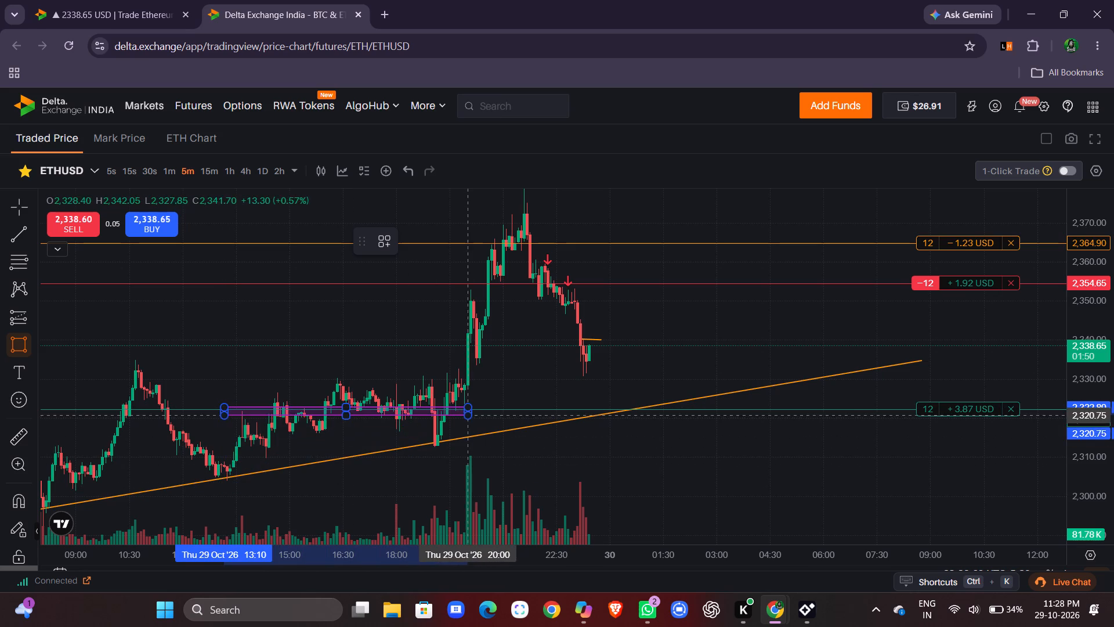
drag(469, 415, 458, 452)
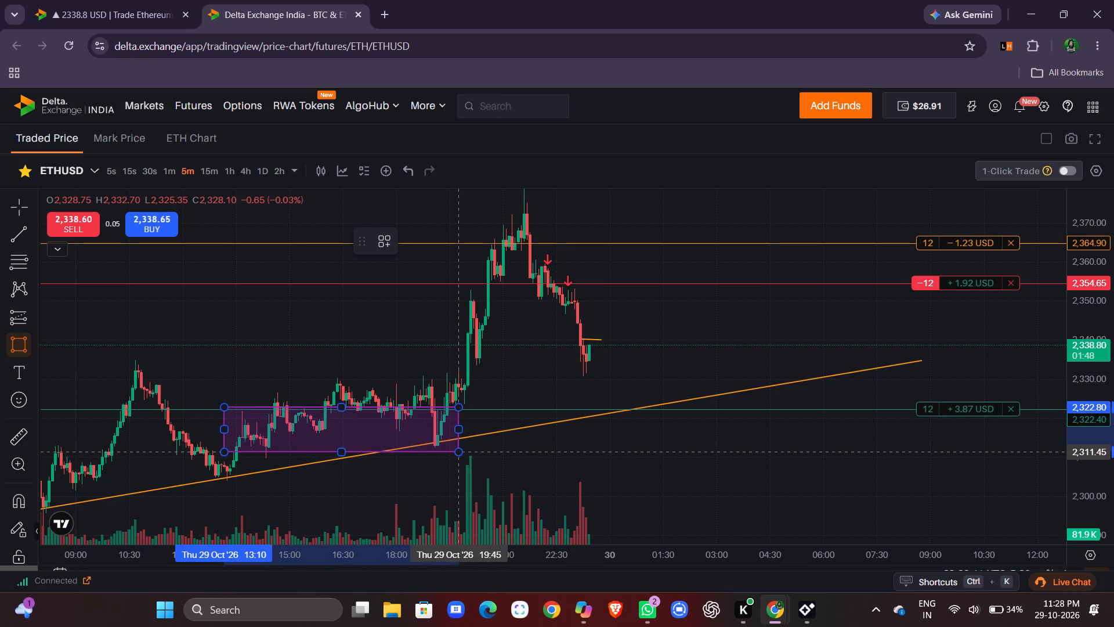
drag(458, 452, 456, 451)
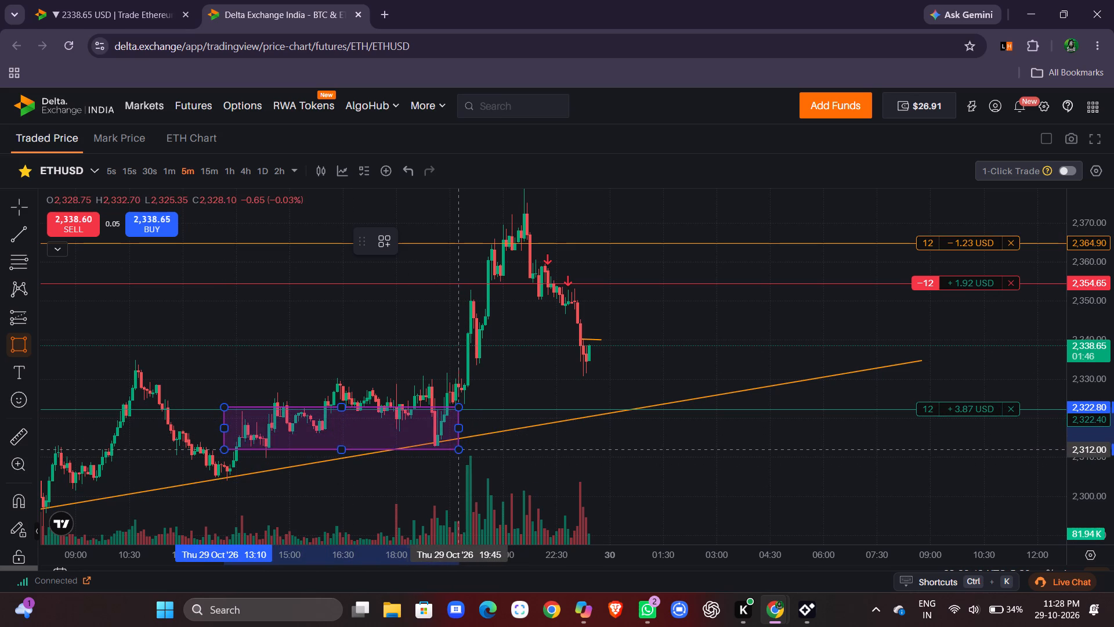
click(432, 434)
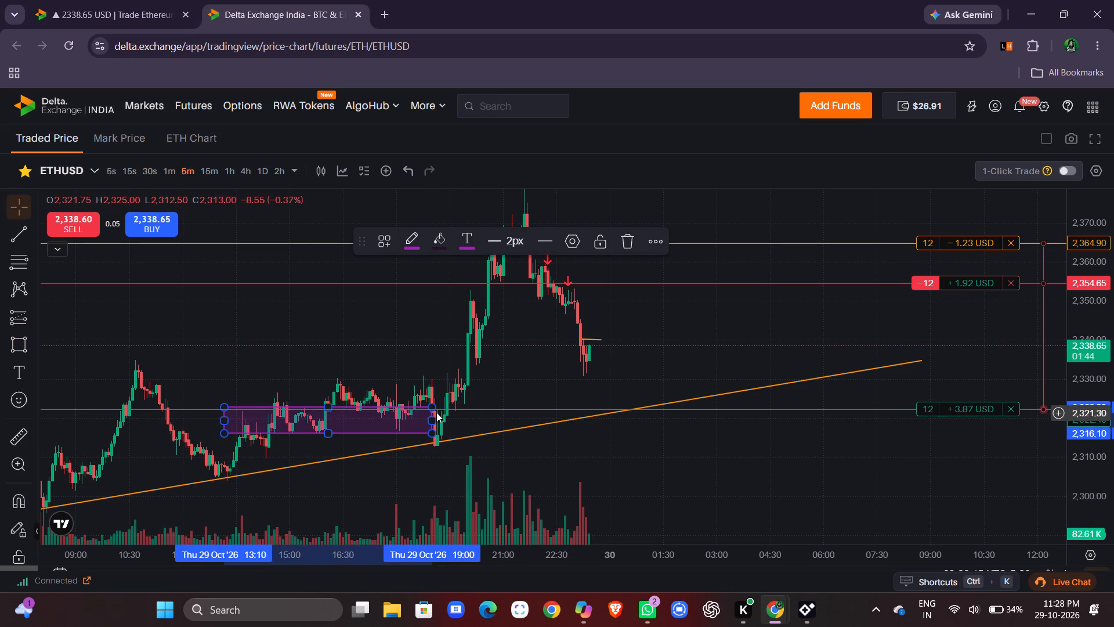
Lower the short's take-profit to 2320.20, inside the newly drawn purple rectangle's price range.
drag(429, 408, 437, 410)
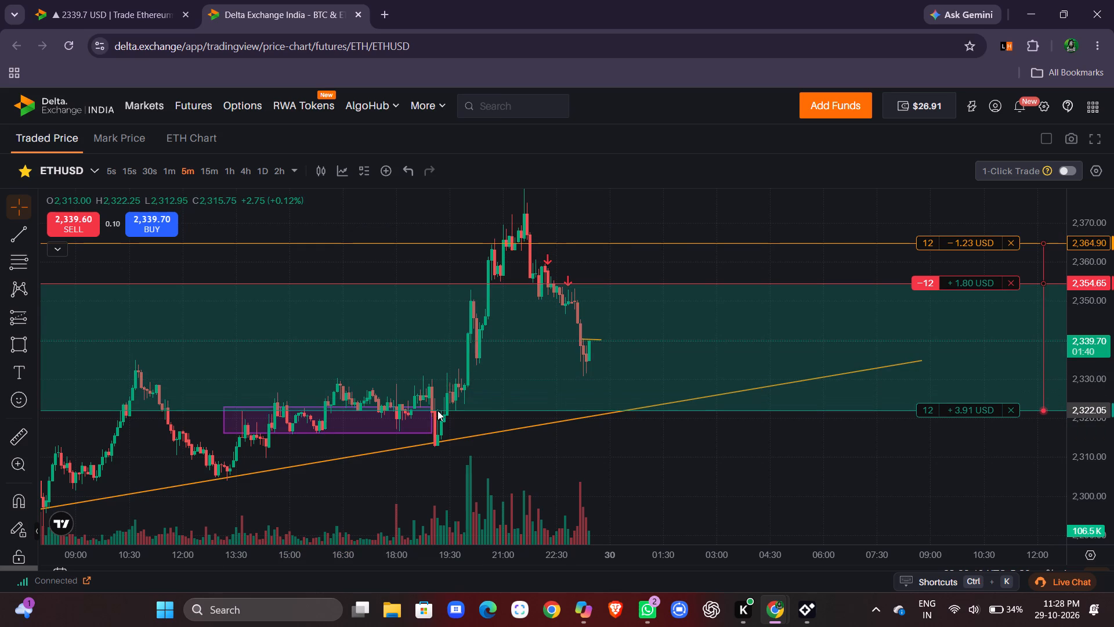
drag(437, 410, 437, 412)
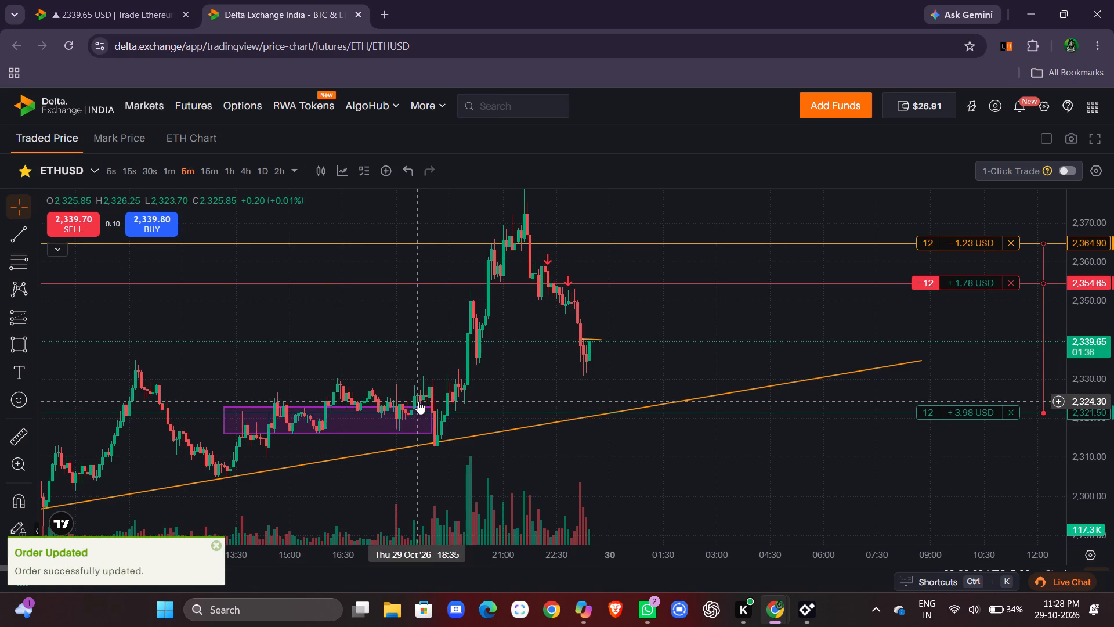
click(418, 401)
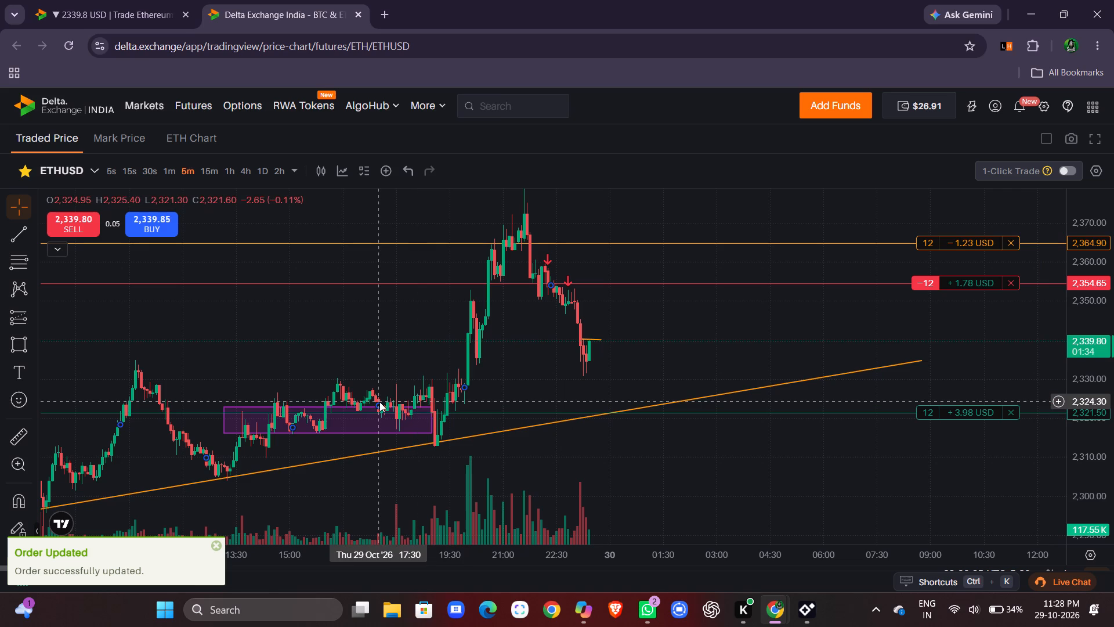
click(379, 417)
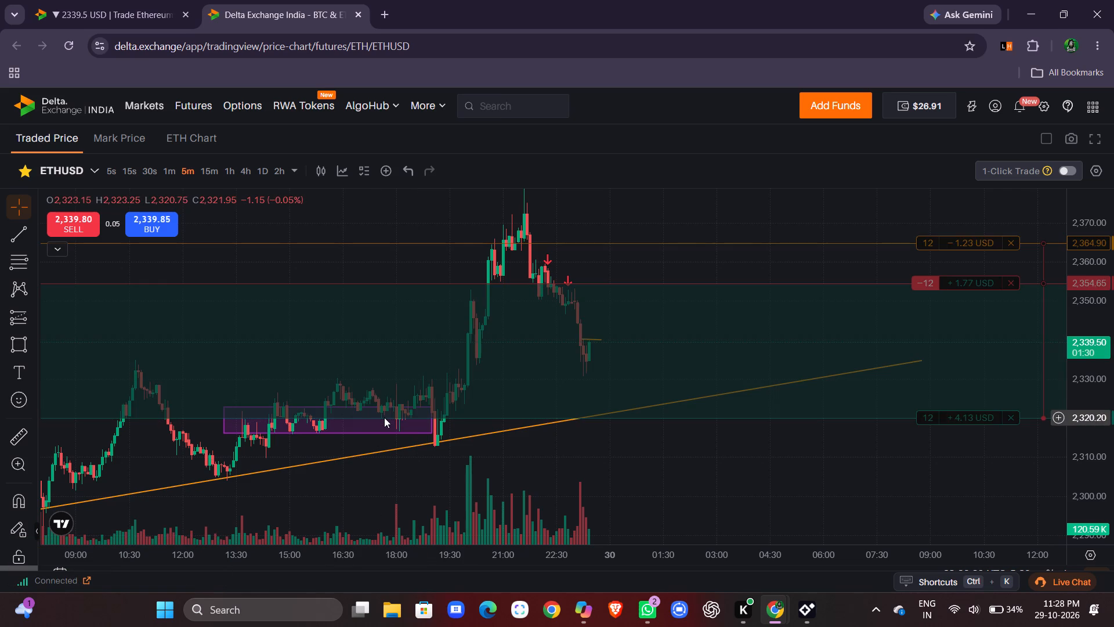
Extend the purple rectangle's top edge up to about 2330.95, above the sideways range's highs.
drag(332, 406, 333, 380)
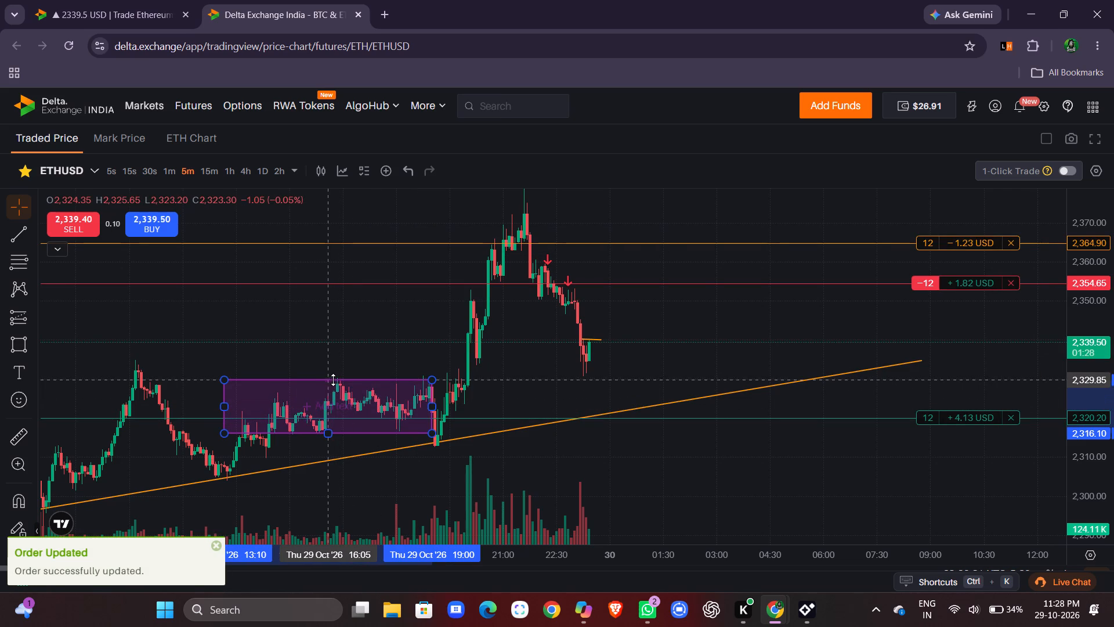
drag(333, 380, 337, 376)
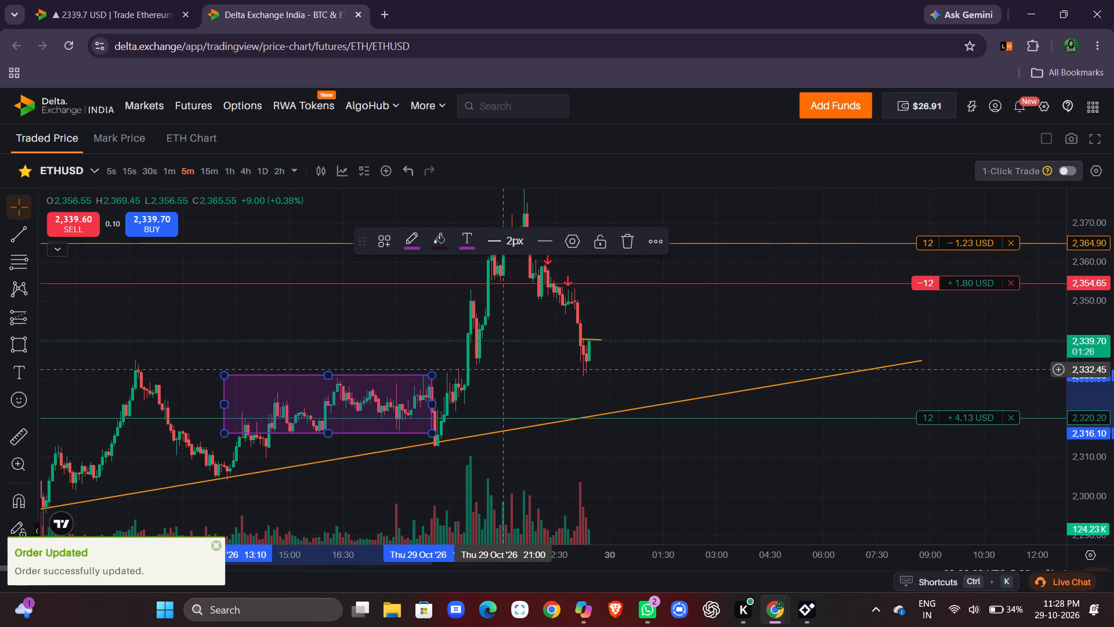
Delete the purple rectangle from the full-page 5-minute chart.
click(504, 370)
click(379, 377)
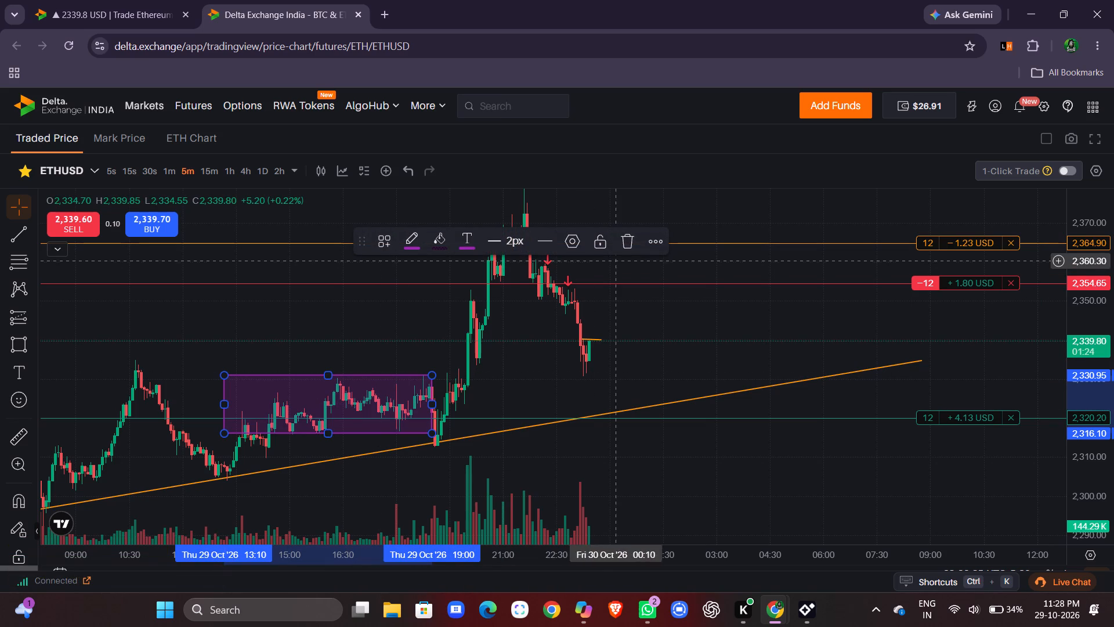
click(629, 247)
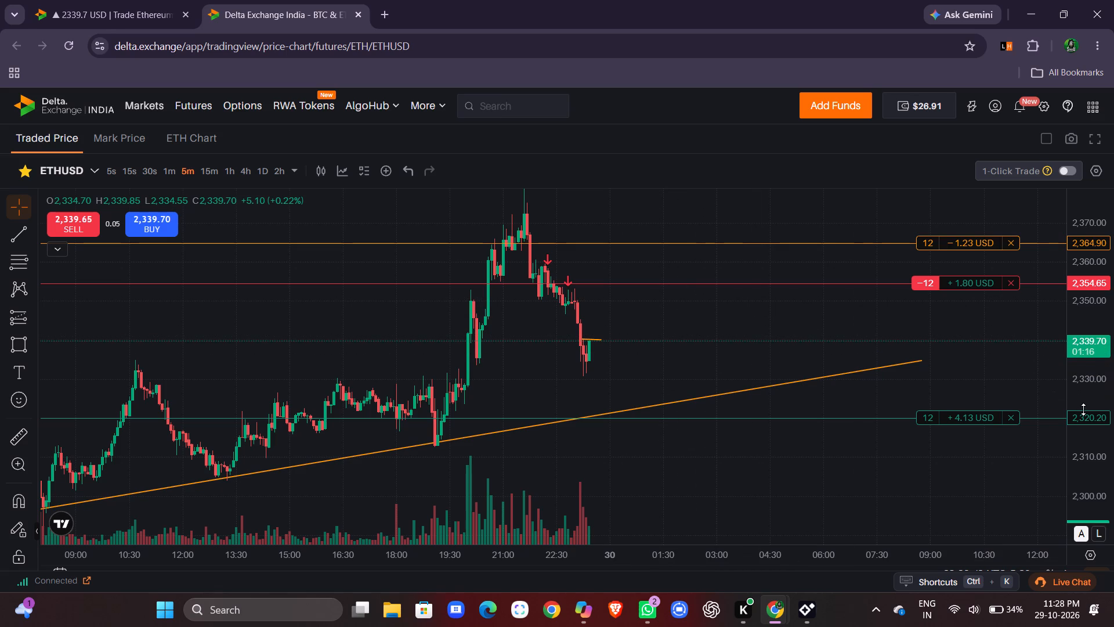
Return to the ETHUSD trading page and change its chart to the 1-minute timeframe.
click(146, 12)
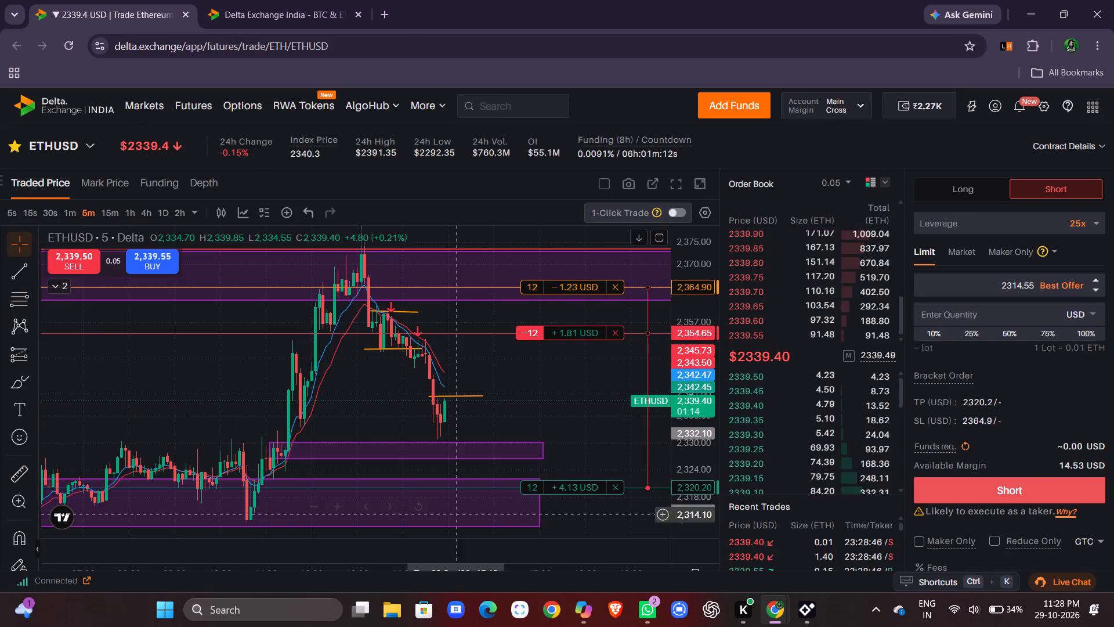
click(69, 211)
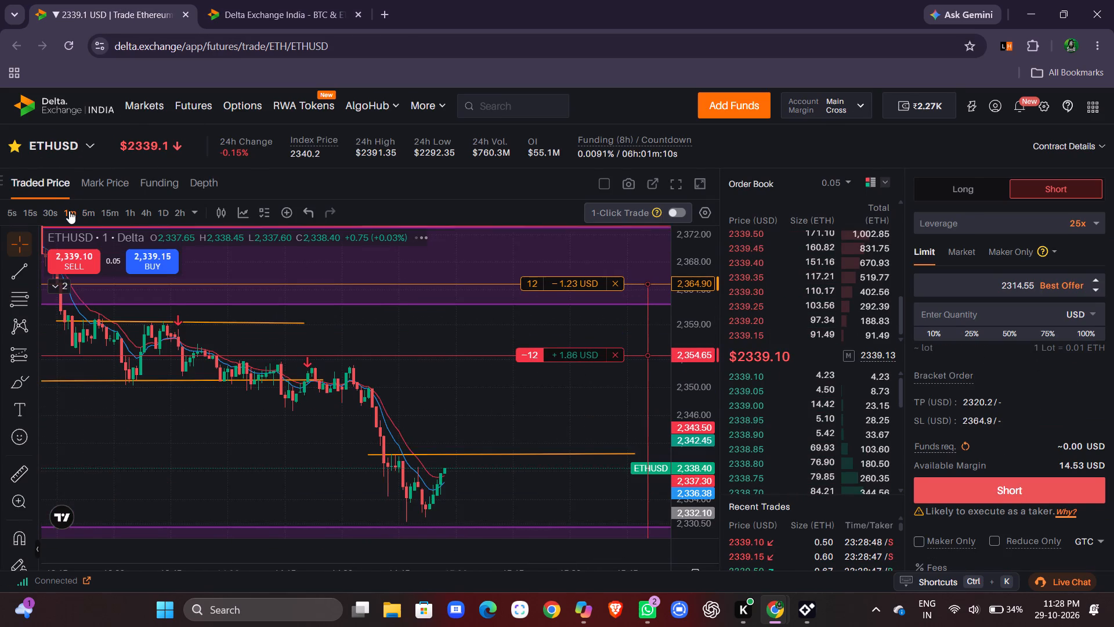
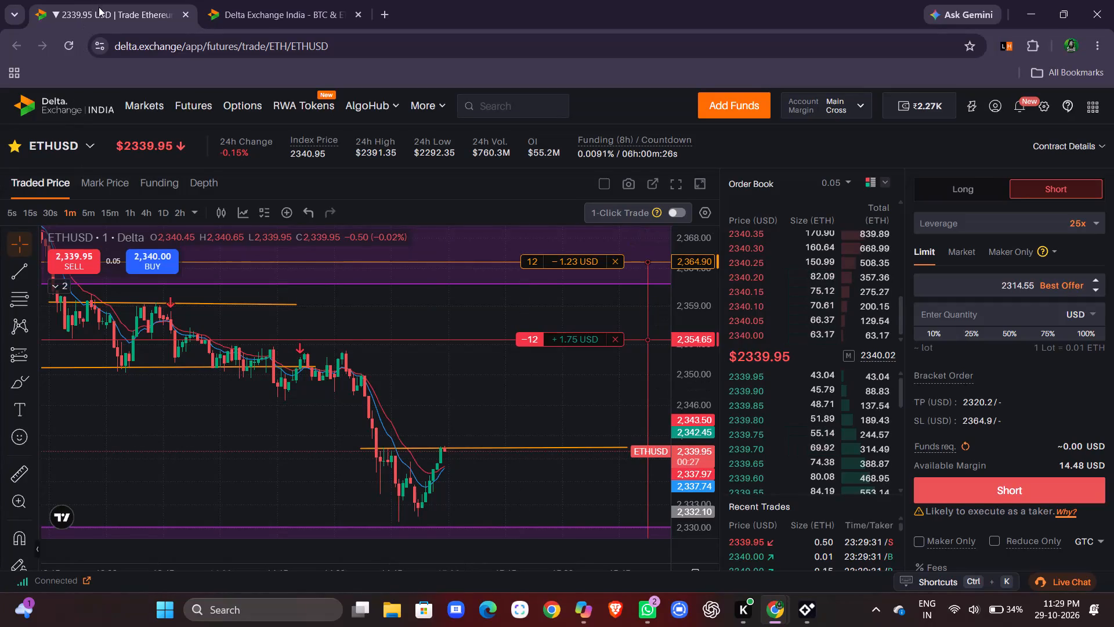
Compare ETHUSD price action around the open short between the trading page's 1-minute chart and the full-page 5-minute chart.
click(103, 9)
click(339, 9)
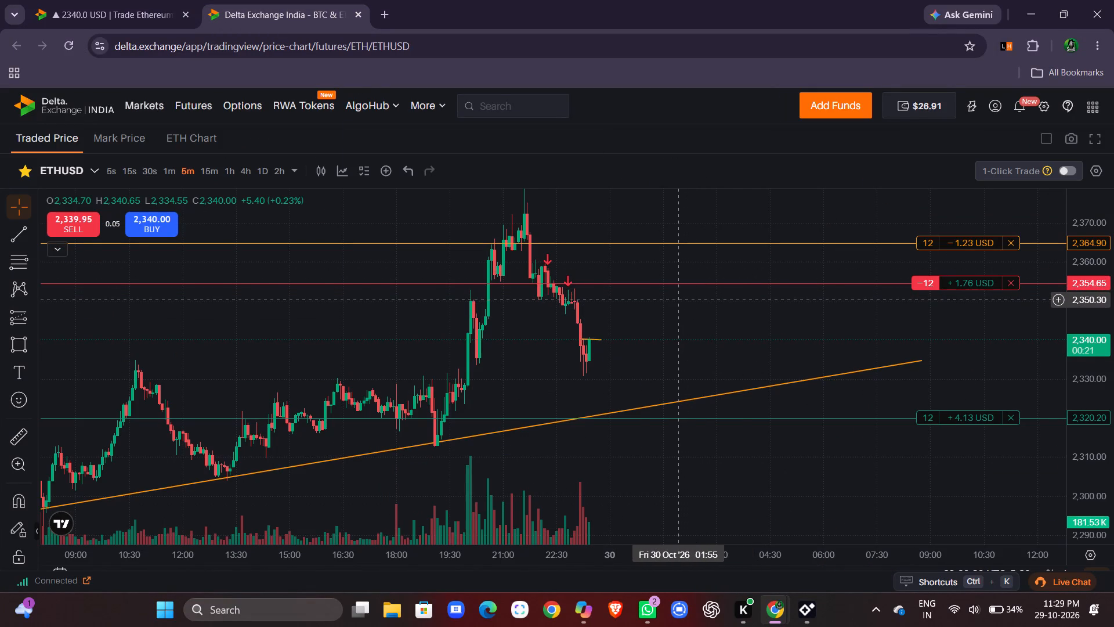
click(133, 13)
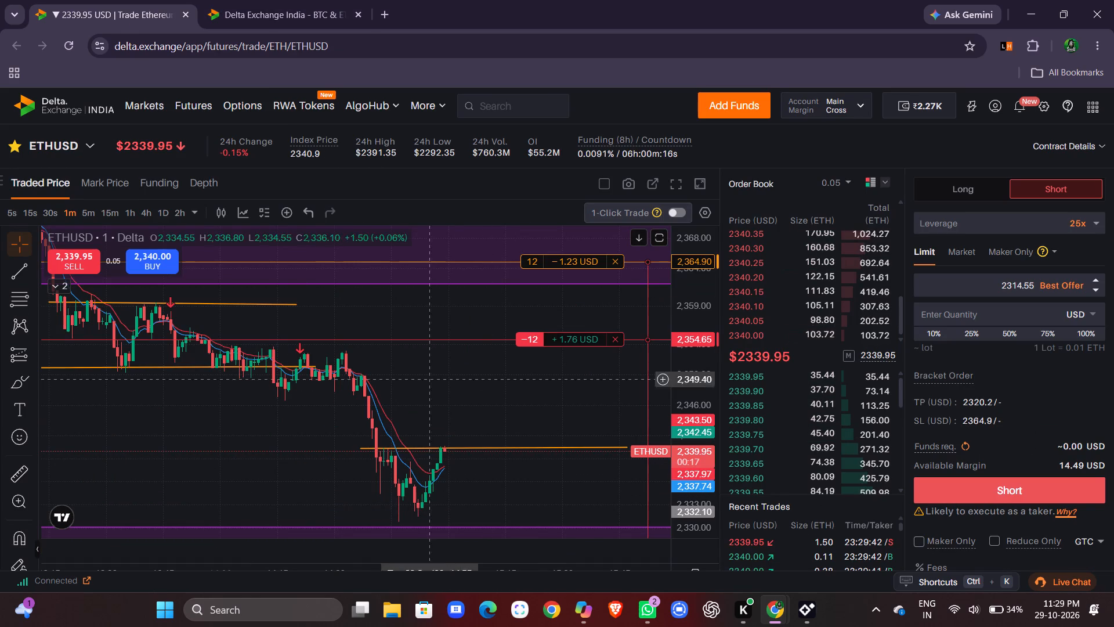
click(271, 8)
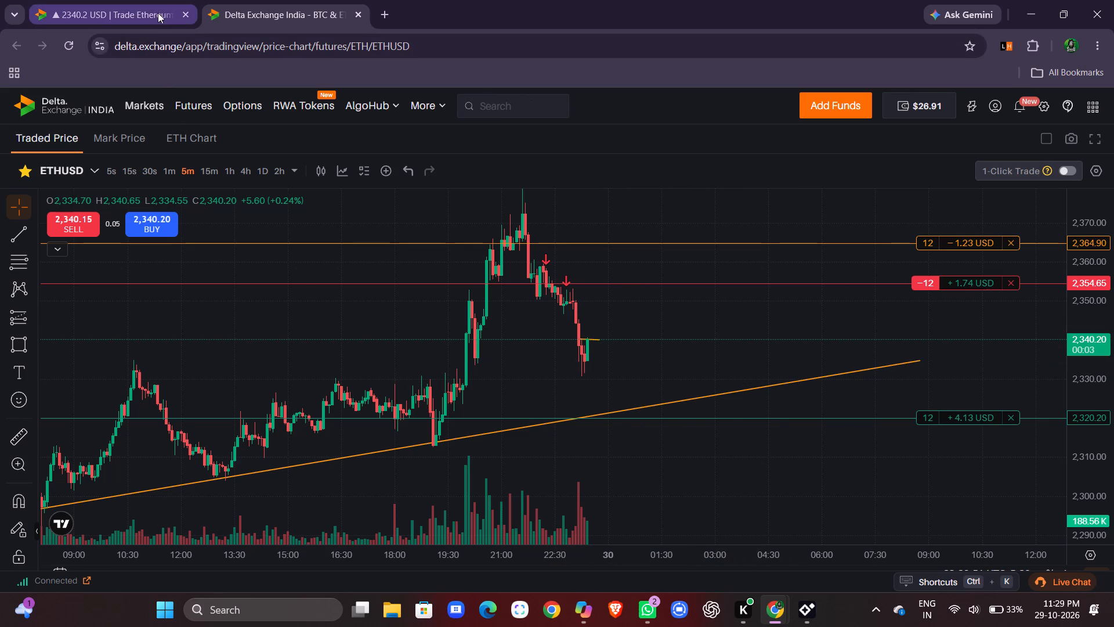
click(122, 5)
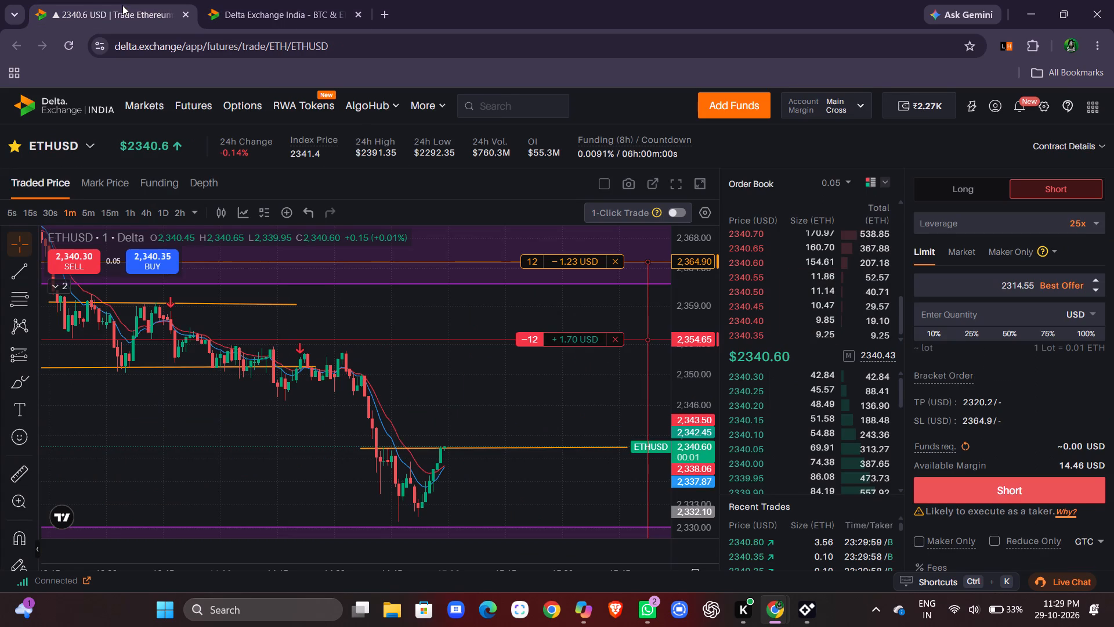
click(300, 3)
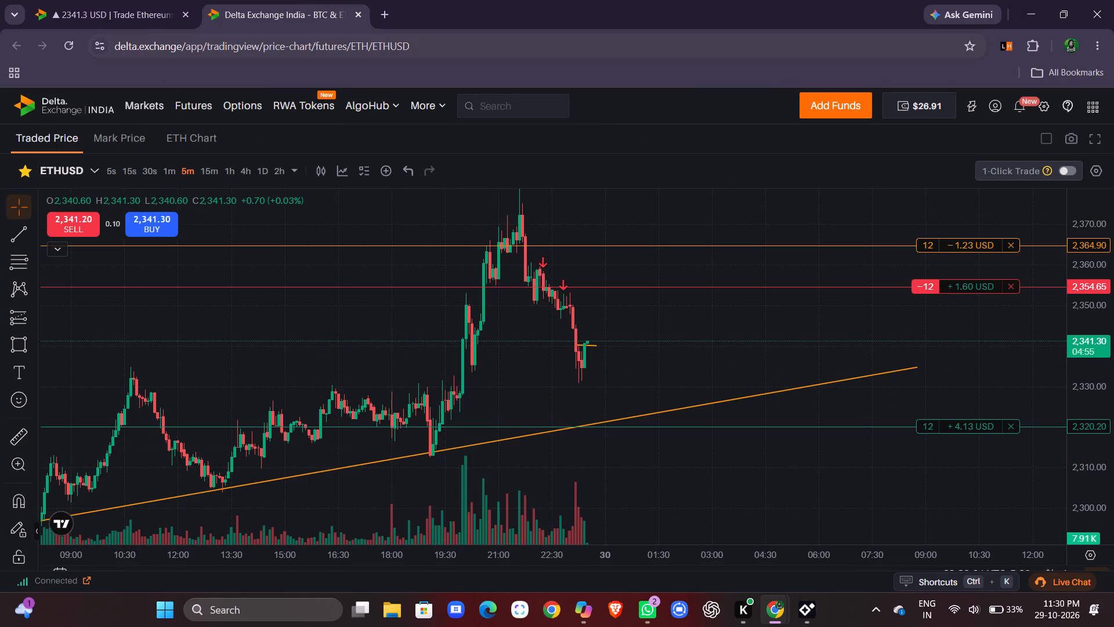
click(145, 22)
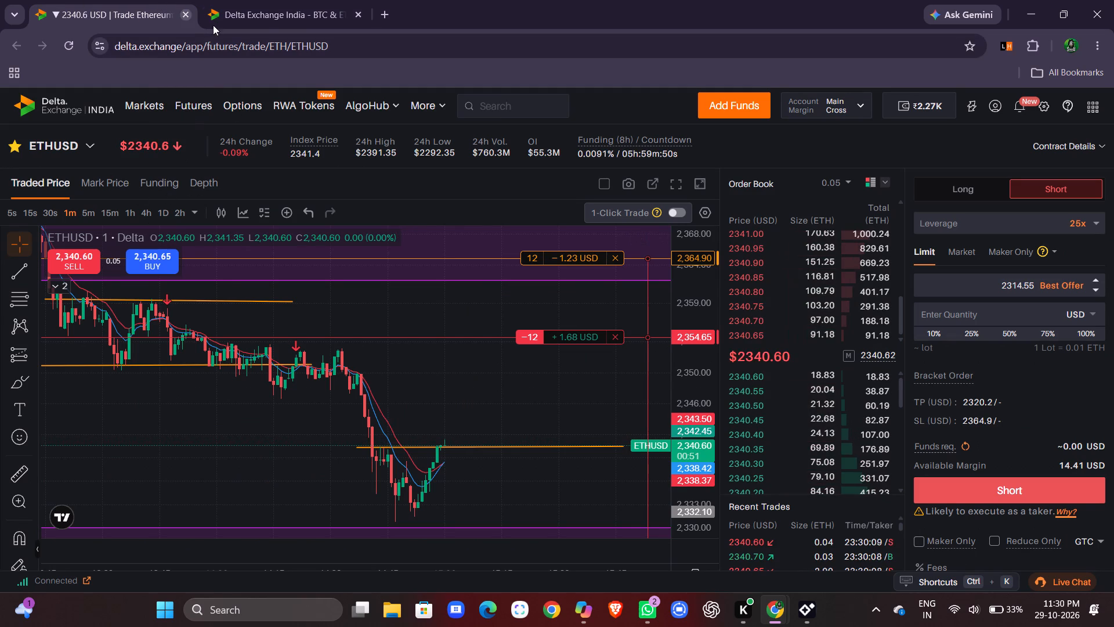
Change the full-page ETHUSD chart to the 1-minute timeframe and frame the latest candles around the short orange trend line.
click(313, 17)
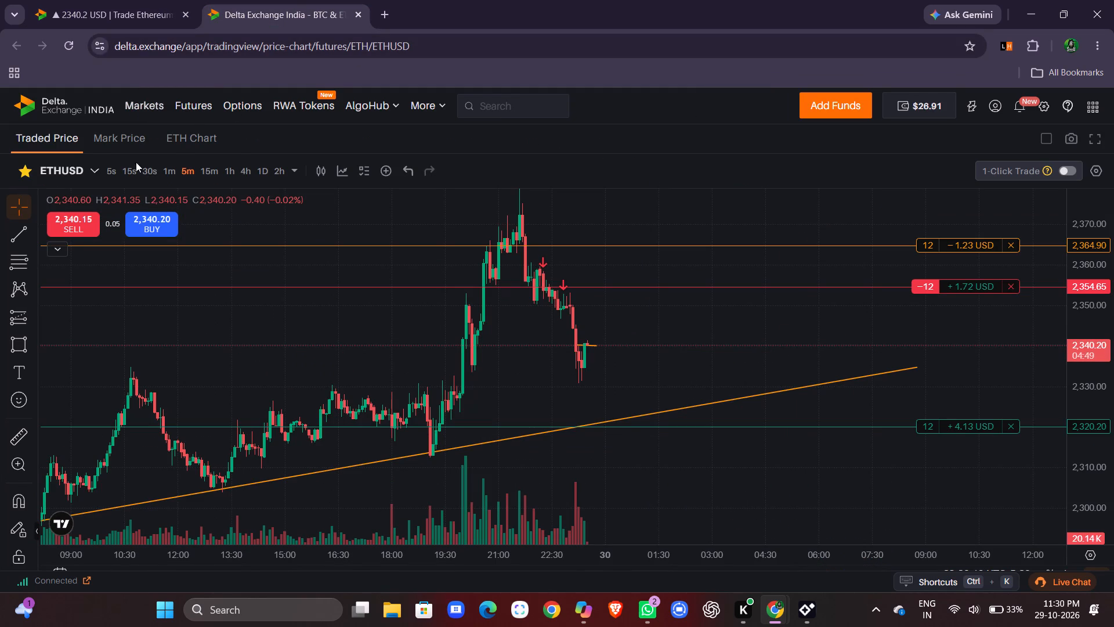
click(173, 172)
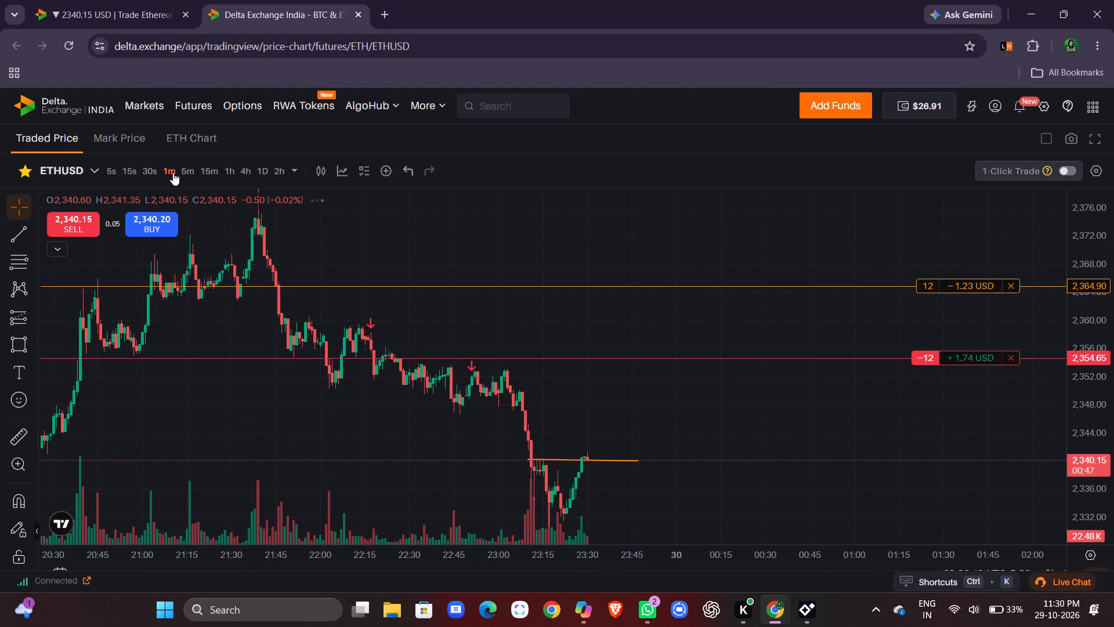
drag(1113, 417, 1111, 381)
drag(918, 438, 916, 410)
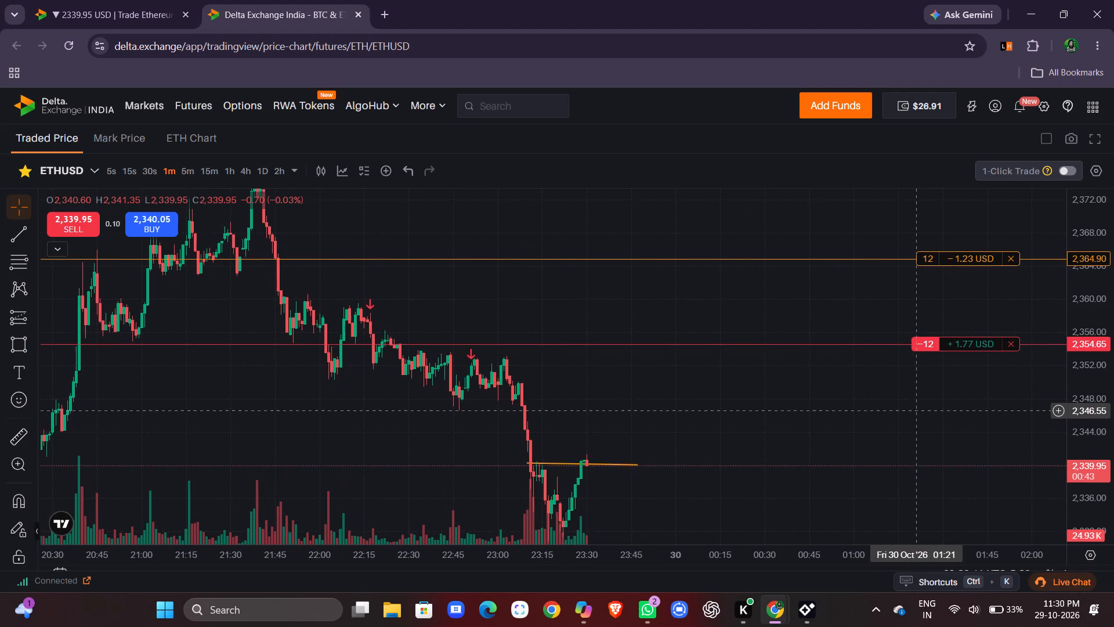
drag(916, 410, 916, 410)
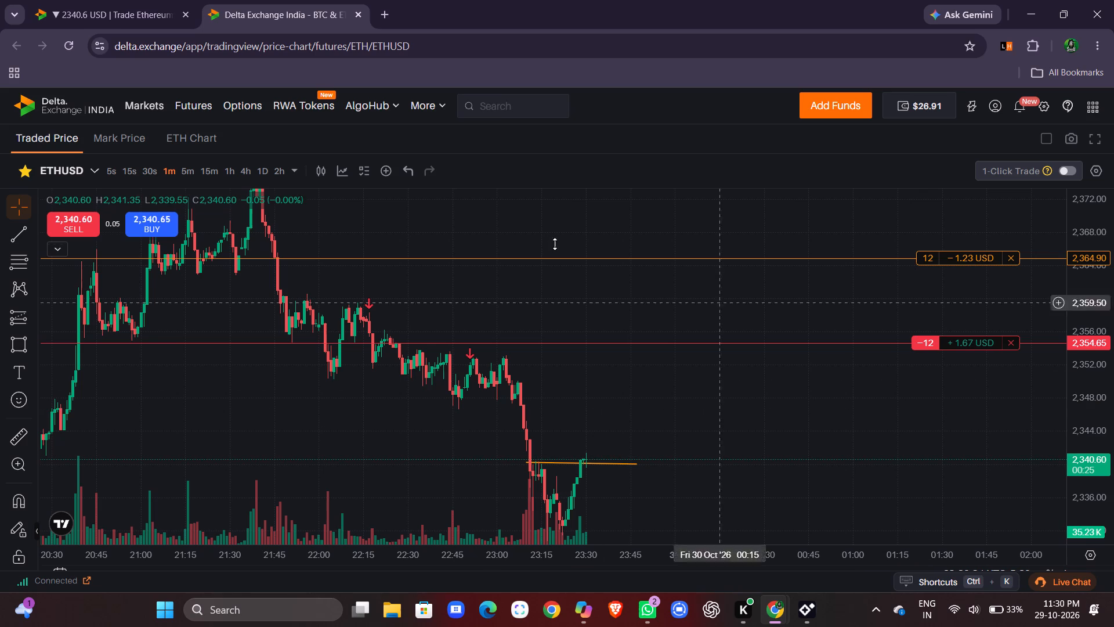
Return to the ETHUSD trading page and change its chart to the 5-minute timeframe.
click(135, 13)
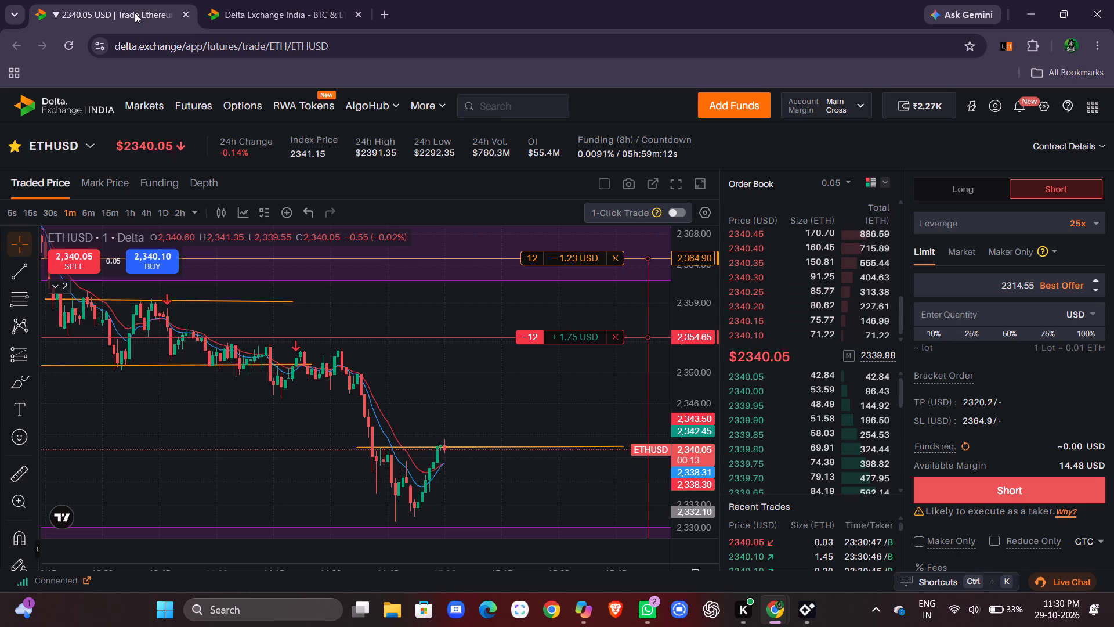
click(89, 211)
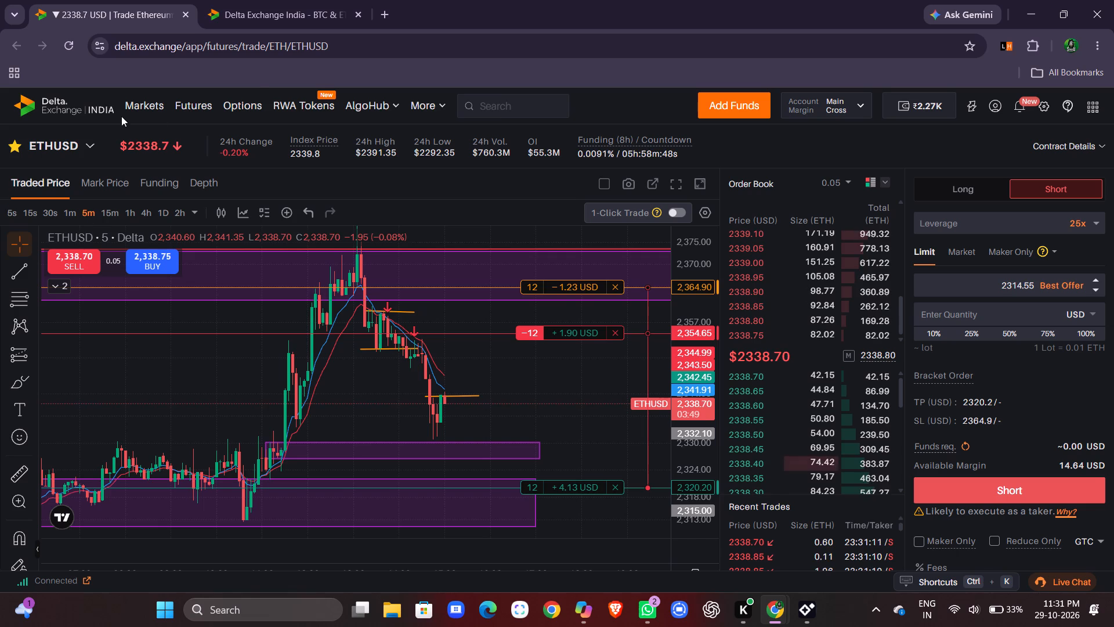
Examine the latest candles near the orange trend line on the full-page 1-minute chart, then return to the trading page.
click(292, 12)
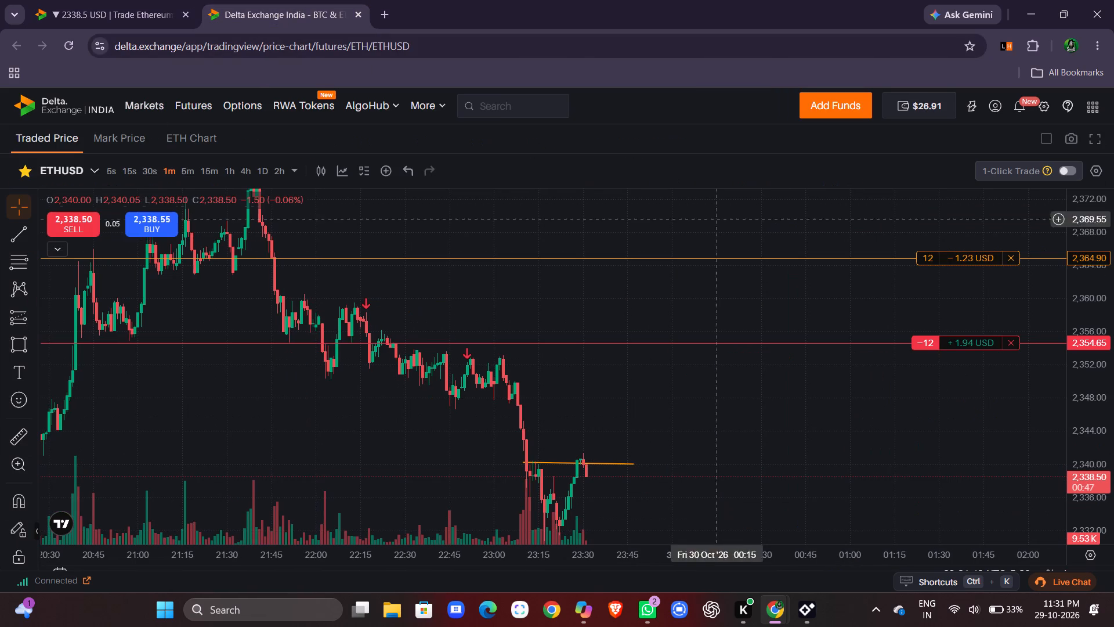
scroll(701, 409, left, 1)
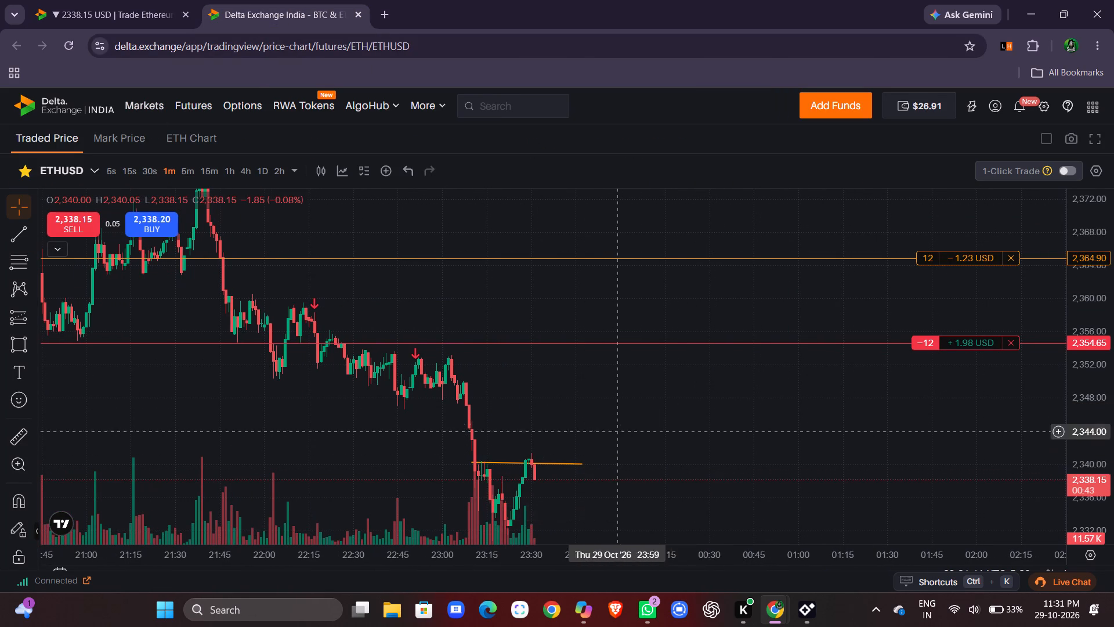
drag(1113, 479, 1113, 476)
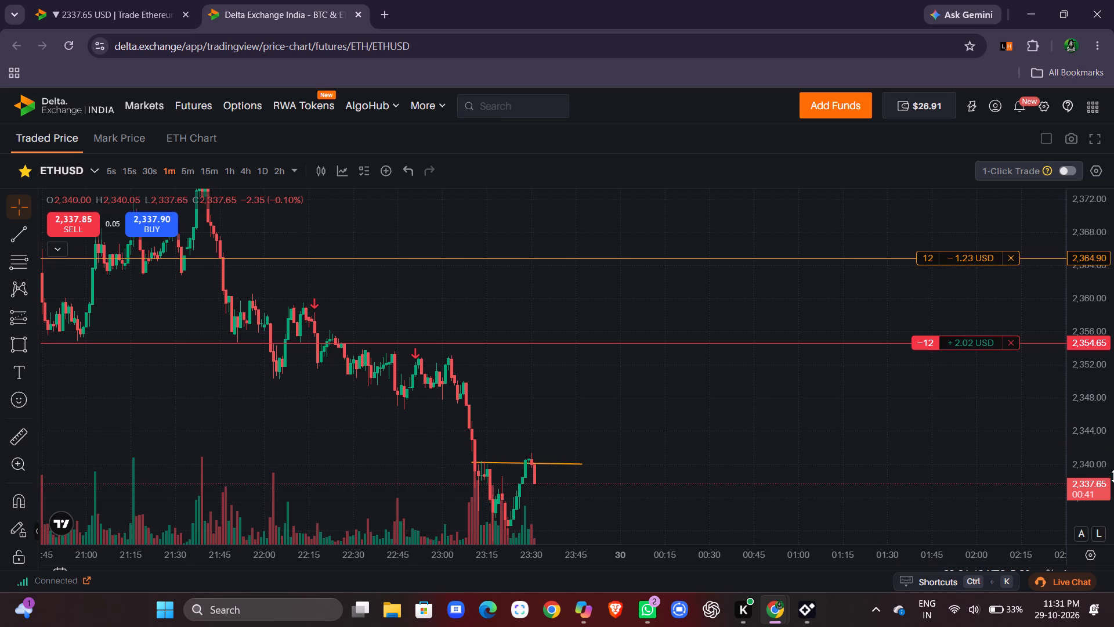
drag(1113, 476, 1113, 468)
drag(881, 435, 874, 372)
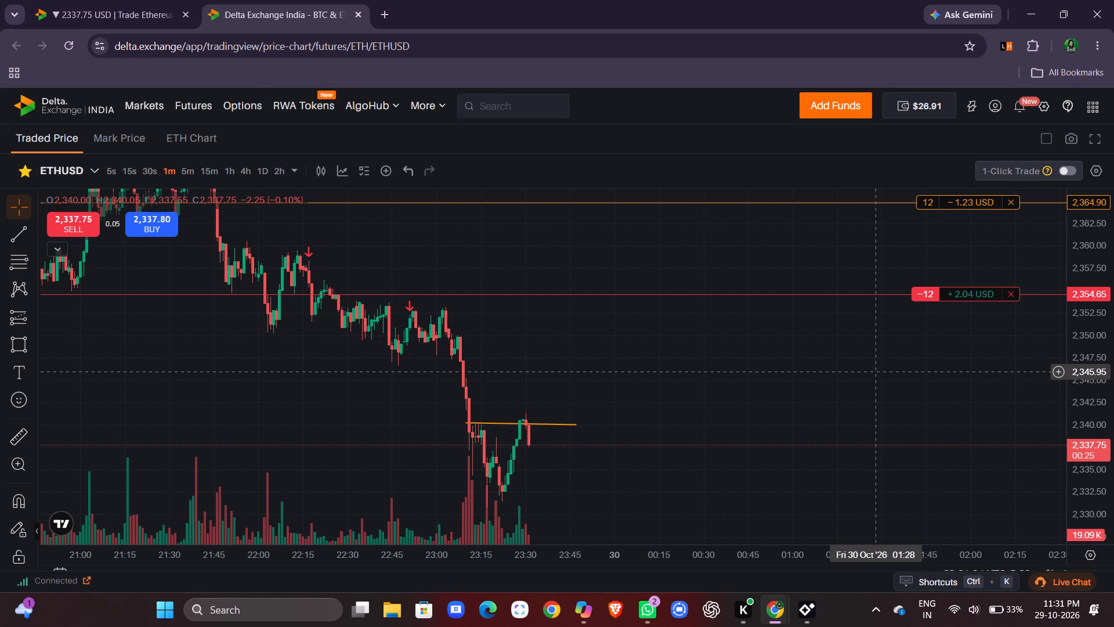
click(104, 12)
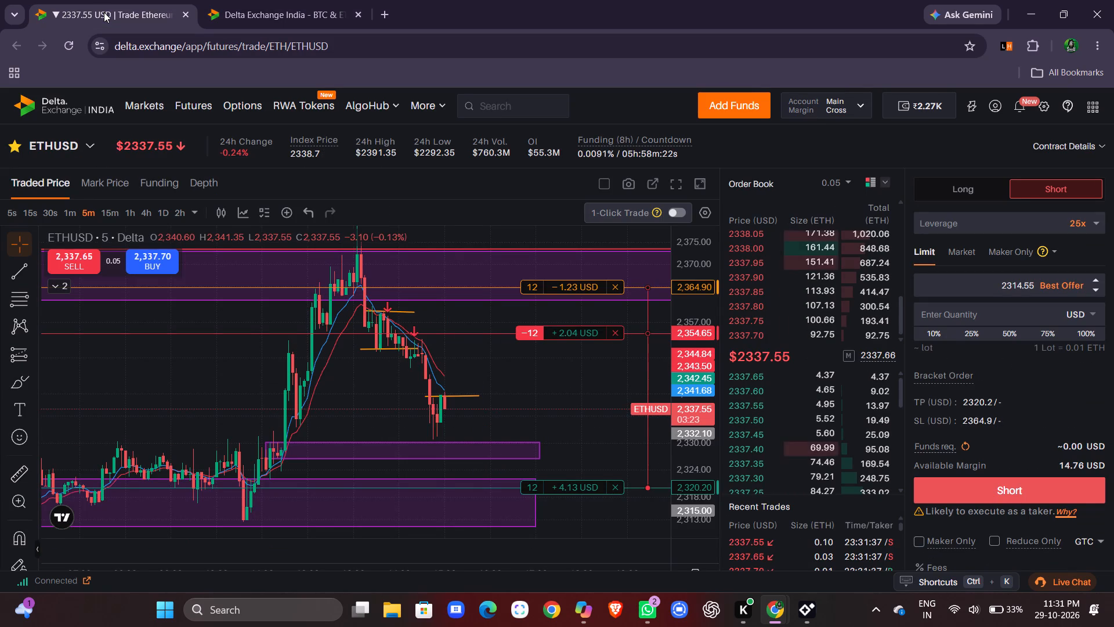
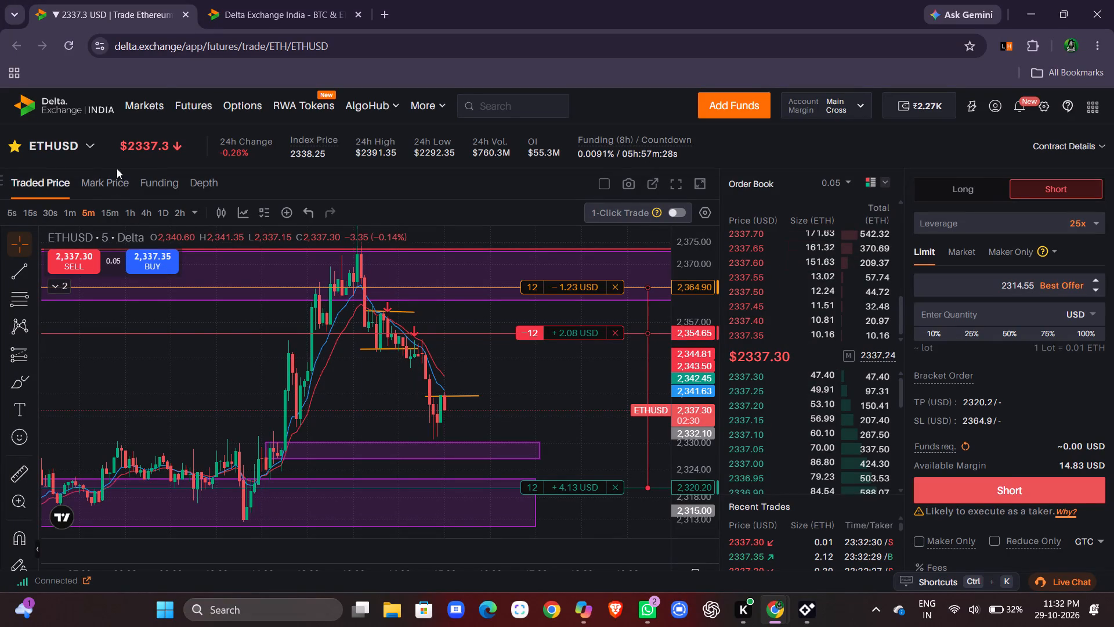
Compare the latest ETHUSD candles on the full-page 1-minute chart with the trading page's 5-minute chart.
click(311, 1)
scroll(734, 363, left, 1)
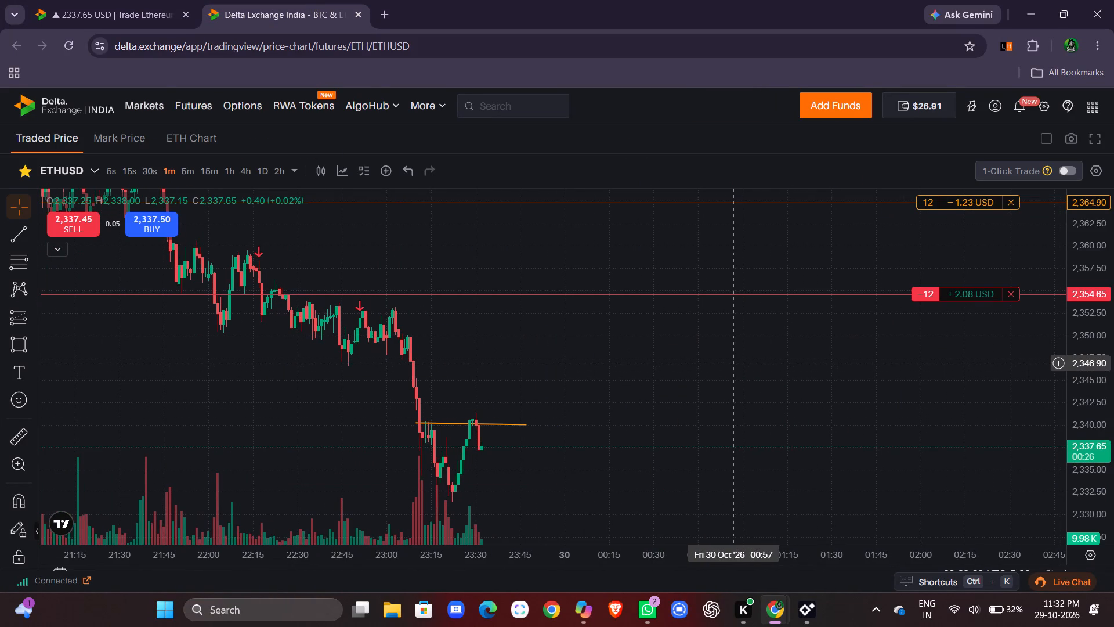
click(152, 26)
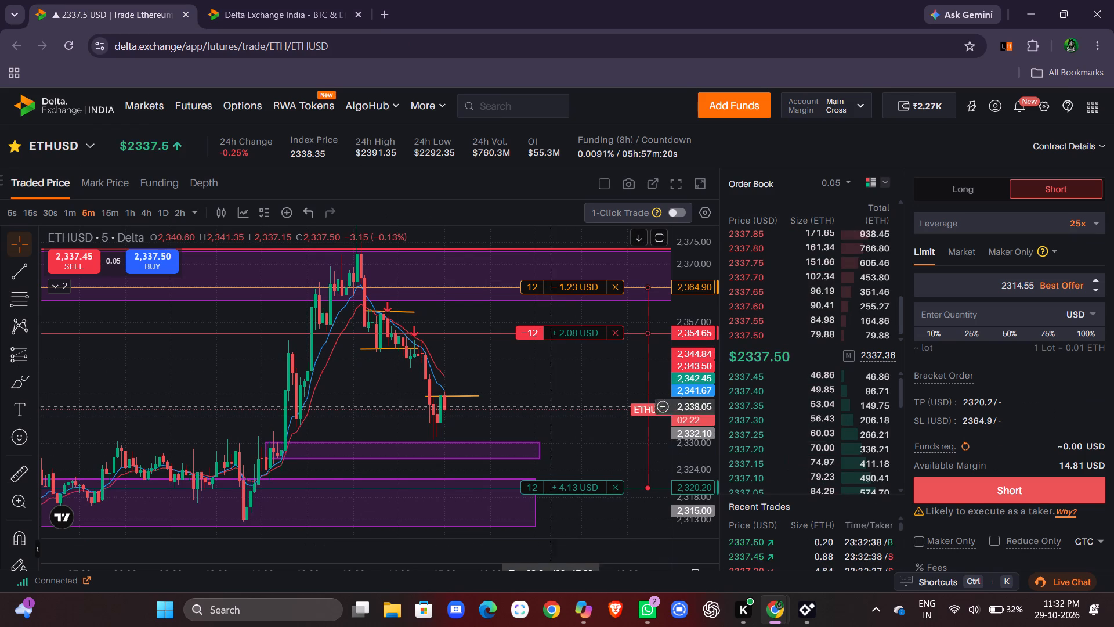
click(270, 7)
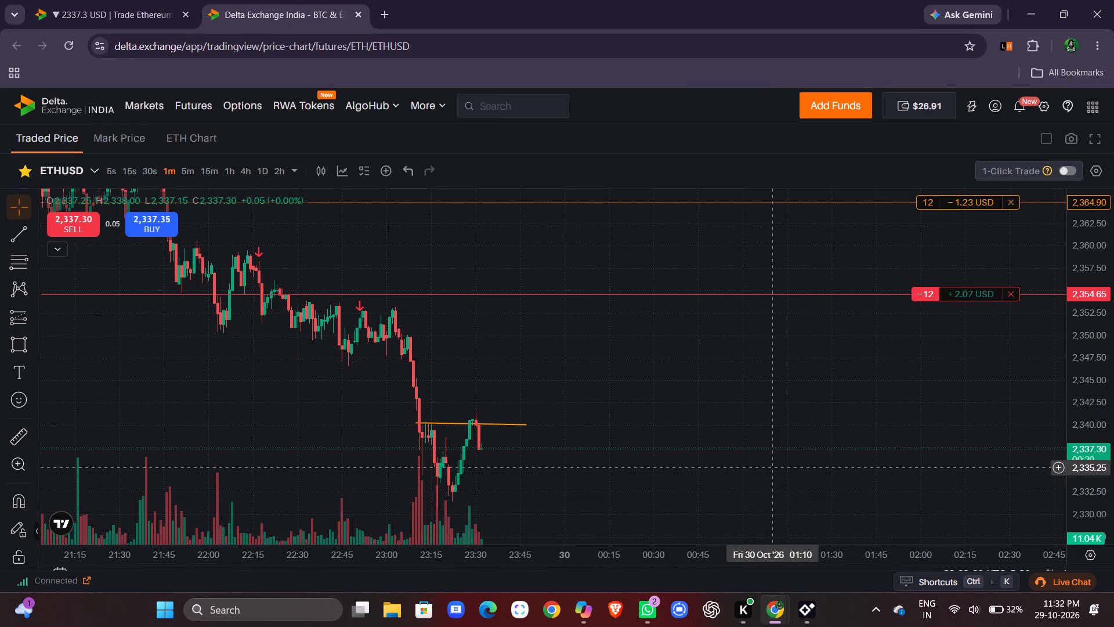
scroll(772, 467, left, 1)
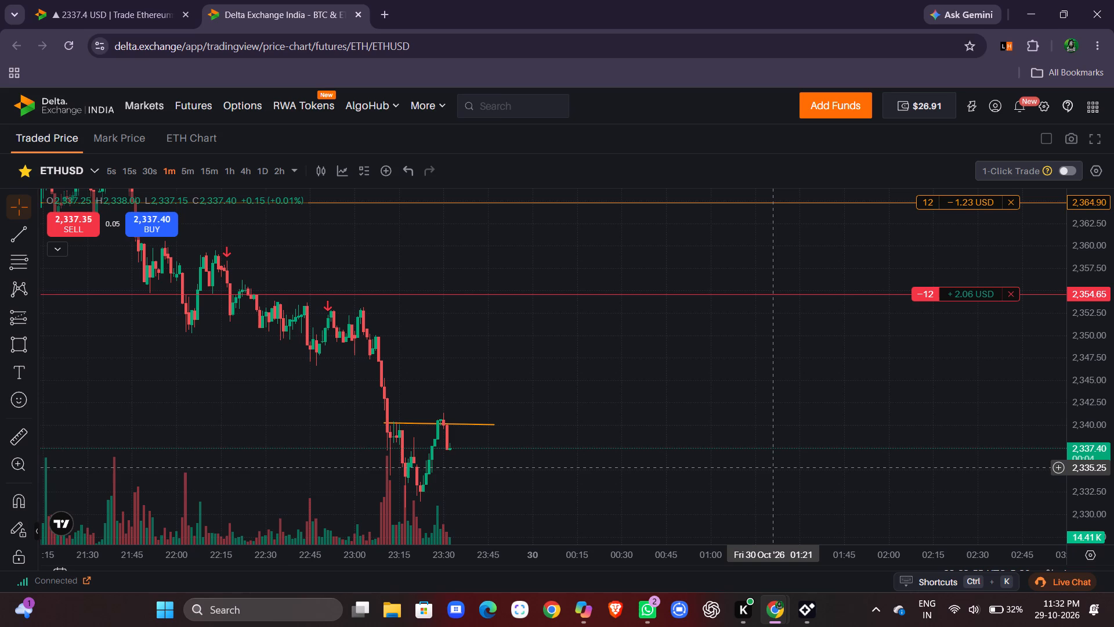
Change the full-page ETHUSD chart to the 5-minute timeframe.
click(187, 163)
click(187, 174)
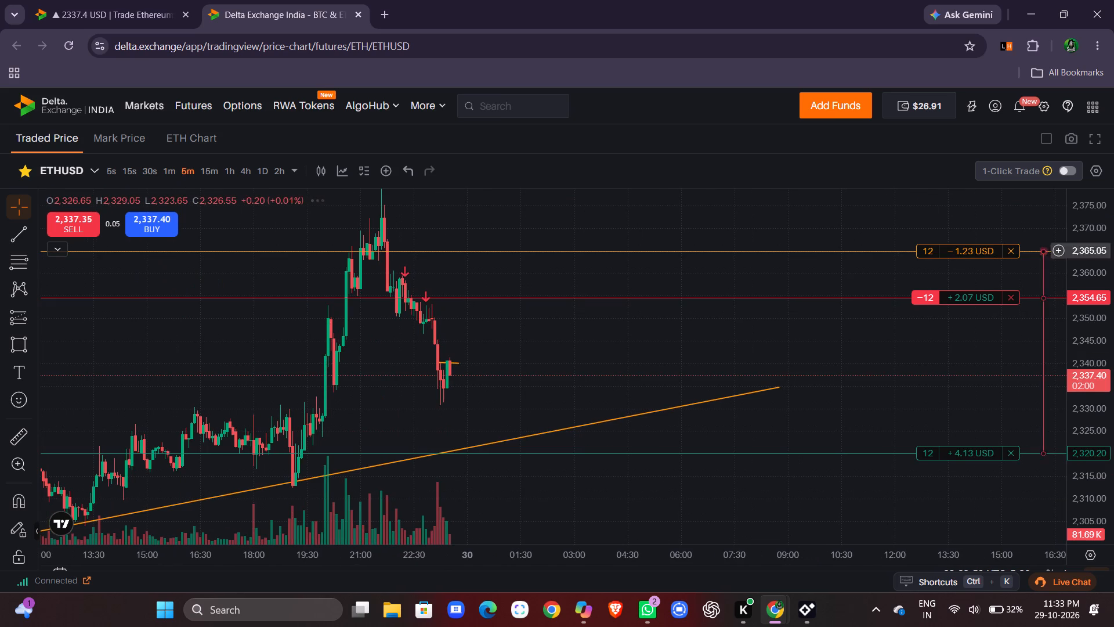
Compare earlier 5-minute price action on the trading page and the full-page chart, back past the start of the rising orange trend line.
click(159, 0)
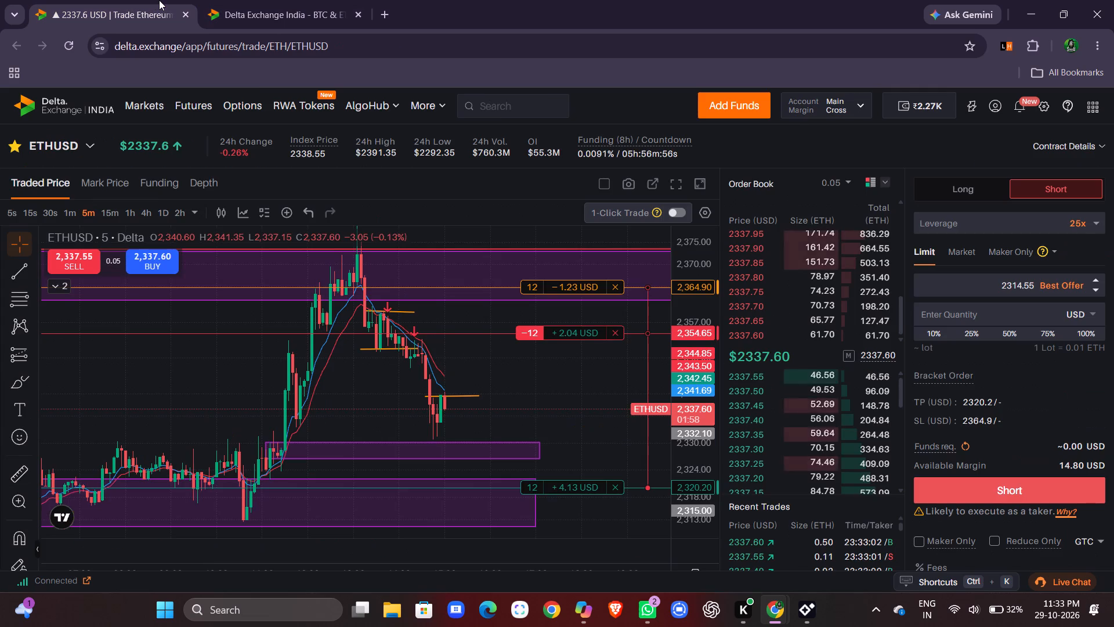
scroll(156, 310, right, 2)
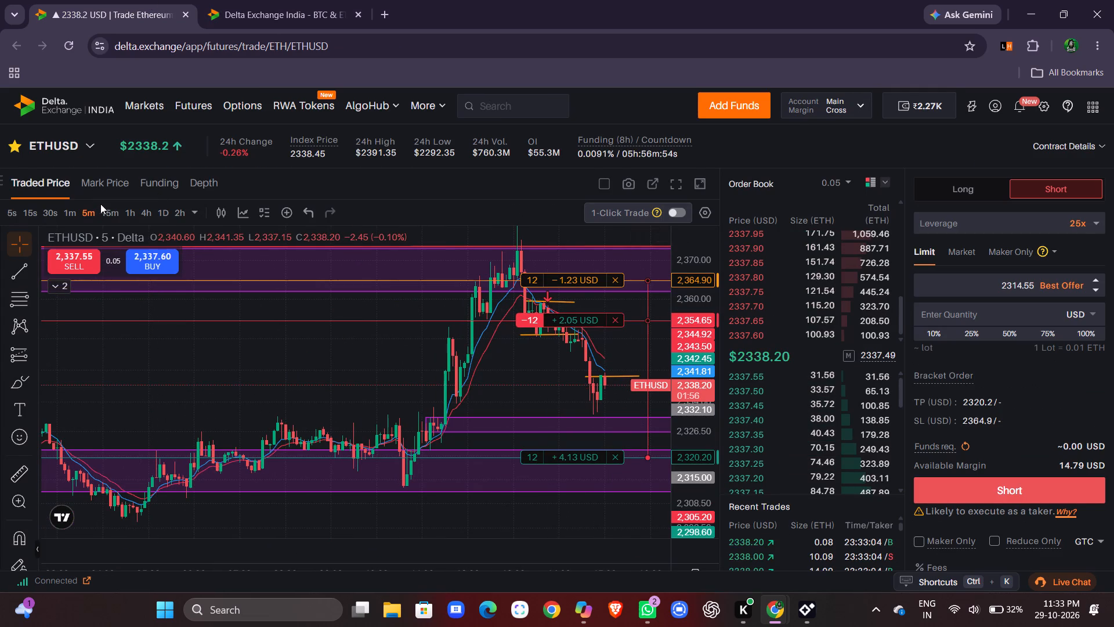
scroll(201, 371, right, 3)
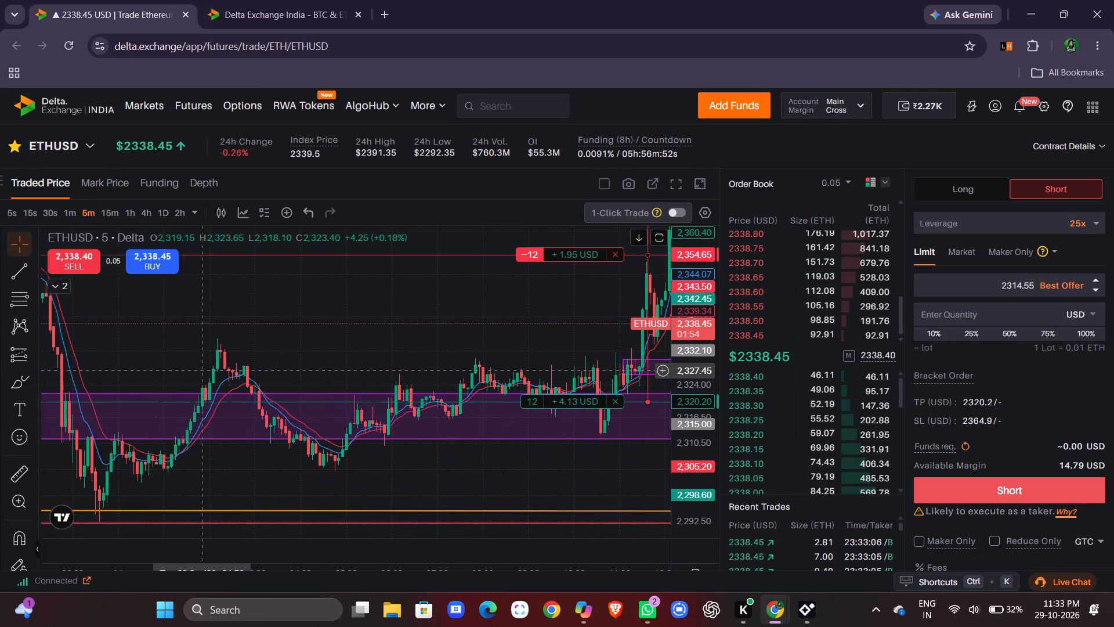
click(265, 6)
scroll(288, 382, right, 4)
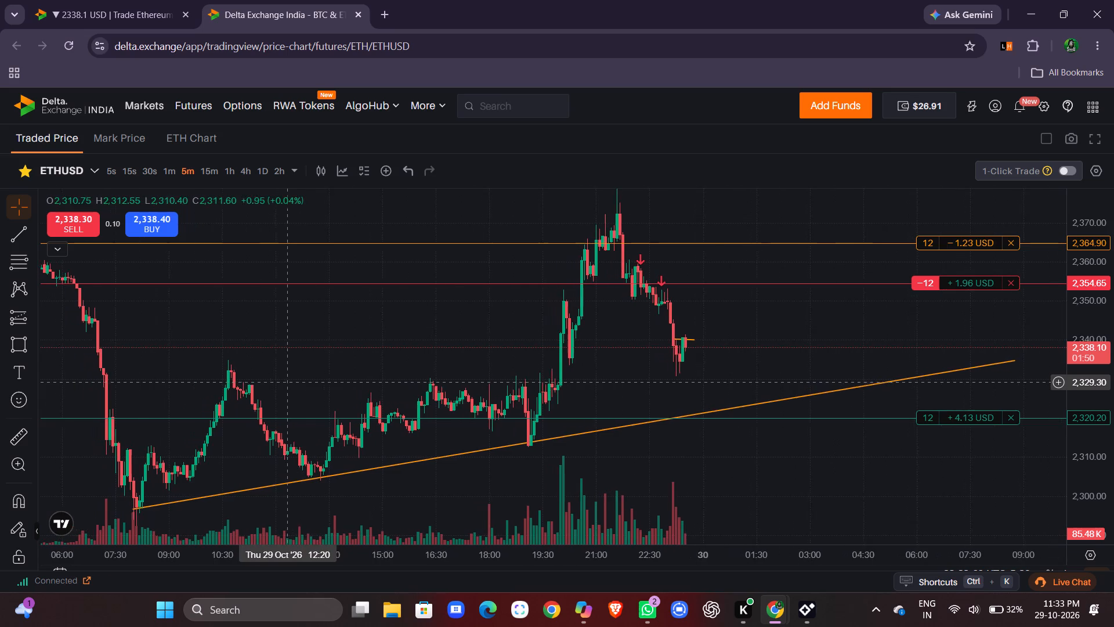
scroll(288, 382, right, 6)
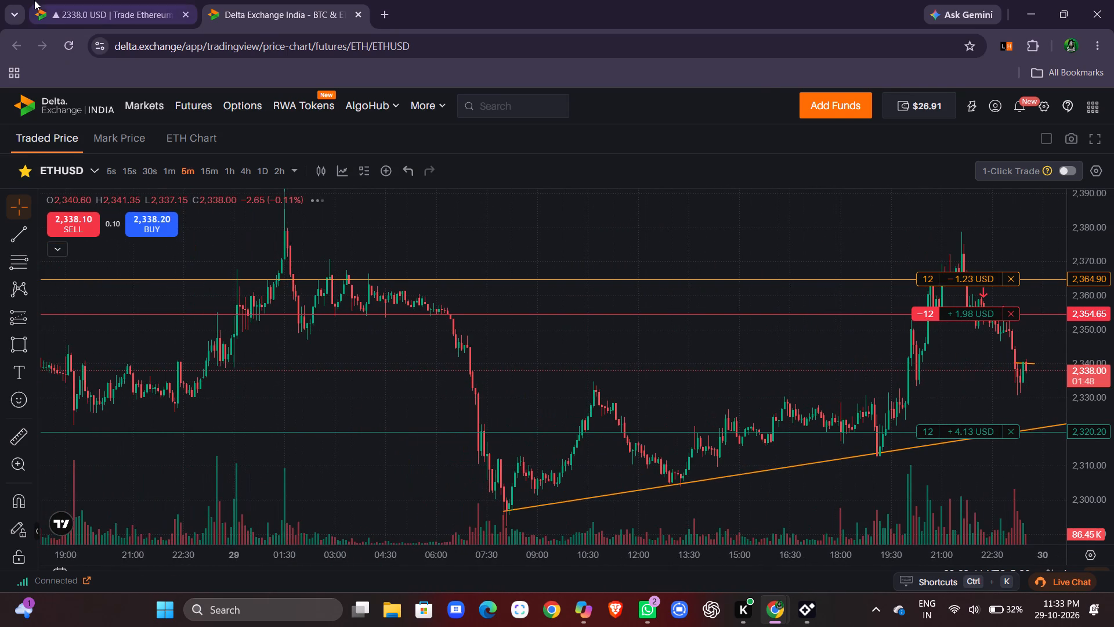
Examine older 5-minute candles against the purple zones on the trading page, adjusting the price scale around the short's take-profit and stop-loss levels.
click(70, 13)
scroll(305, 239, right, 4)
scroll(305, 239, down, 1)
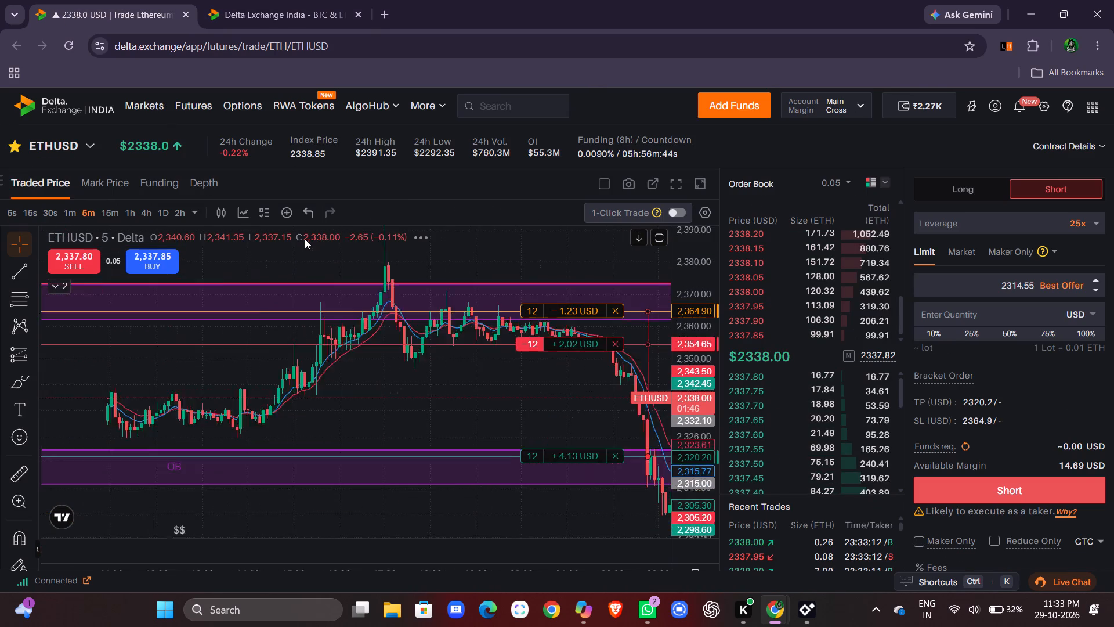
scroll(305, 239, down, 1)
scroll(305, 239, right, 4)
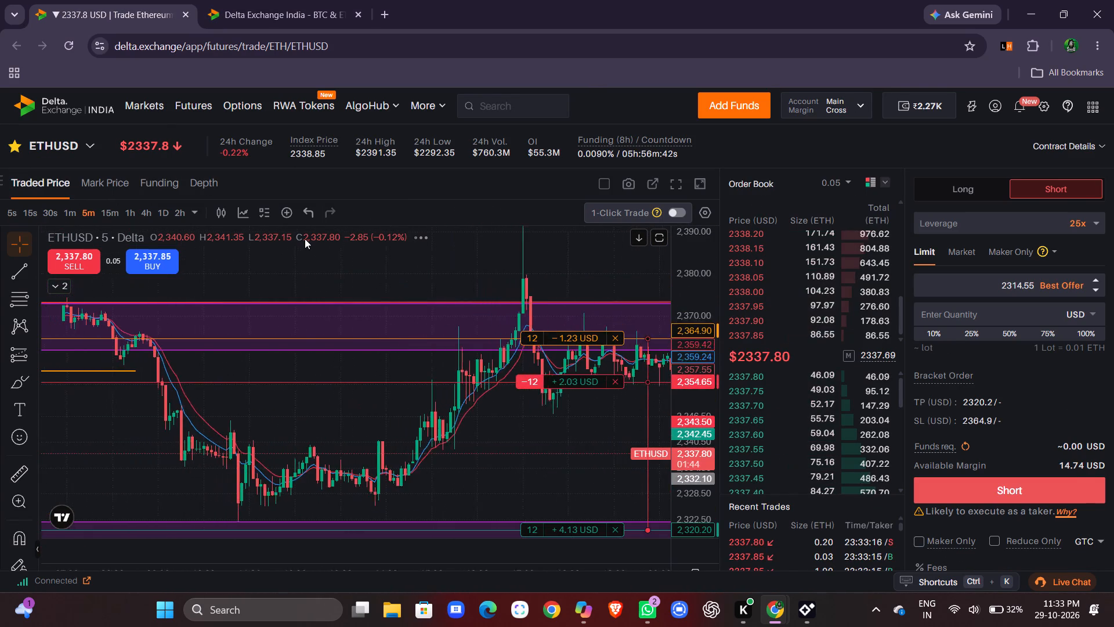
scroll(305, 239, left, 8)
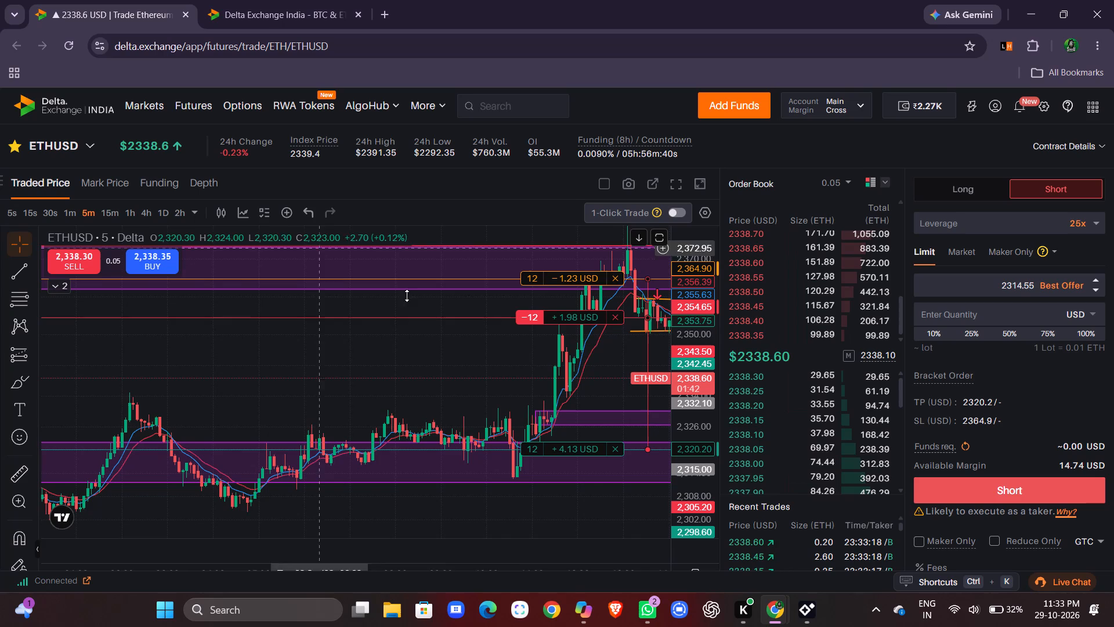
drag(693, 384, 710, 258)
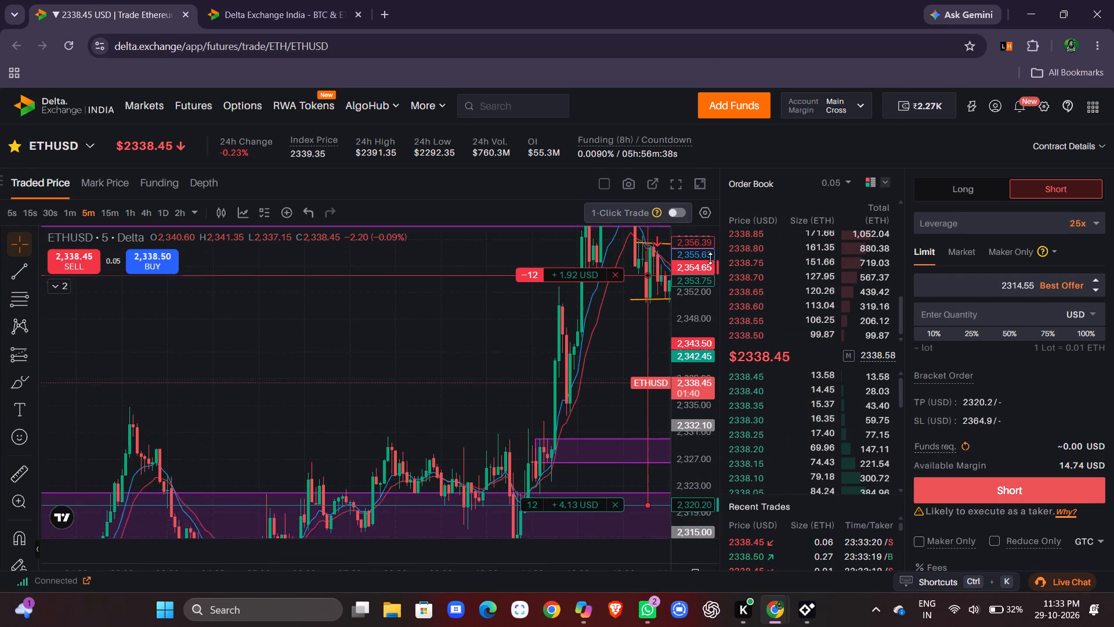
drag(710, 258, 715, 427)
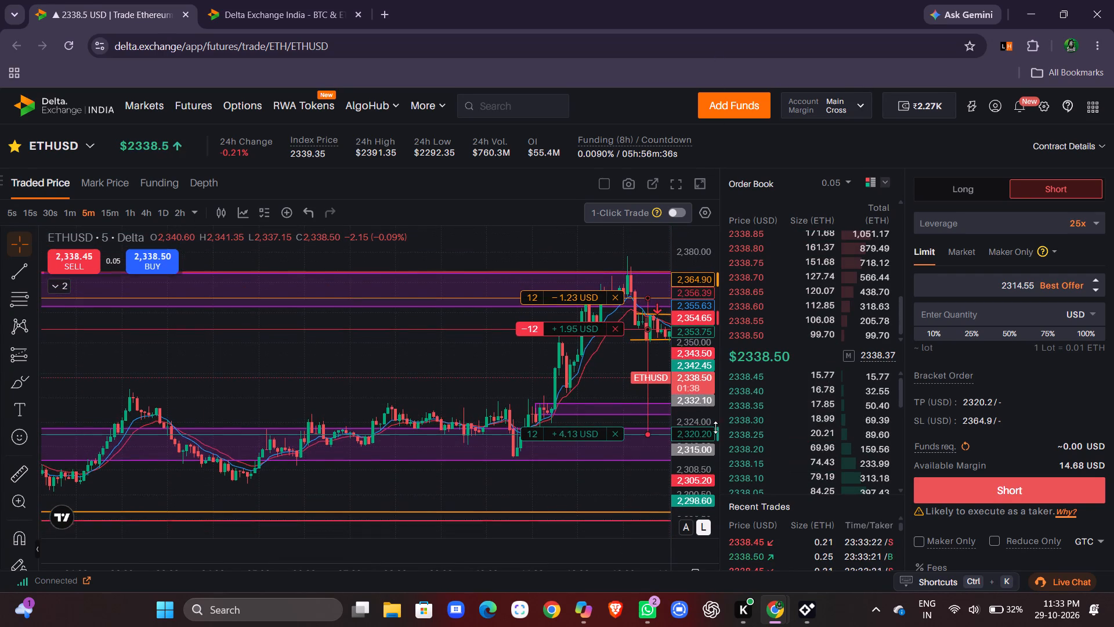
drag(715, 427, 713, 413)
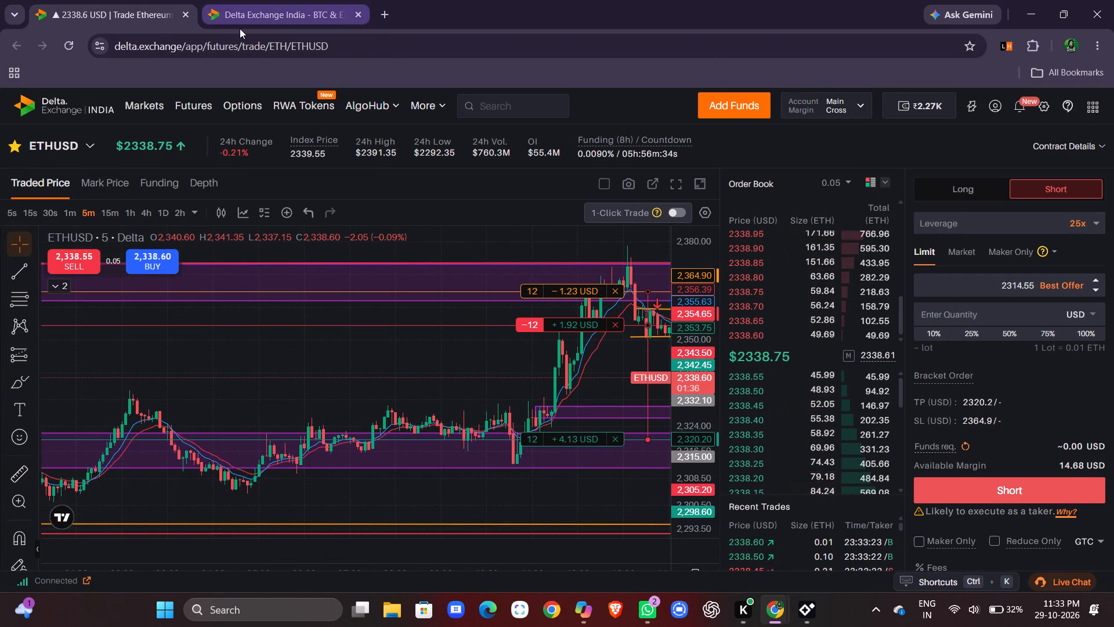
Examine the full-page 5-minute chart with the latest candles, take-profit level and rising orange trend line framed on a stretched price scale.
click(240, 28)
scroll(620, 234, left, 4)
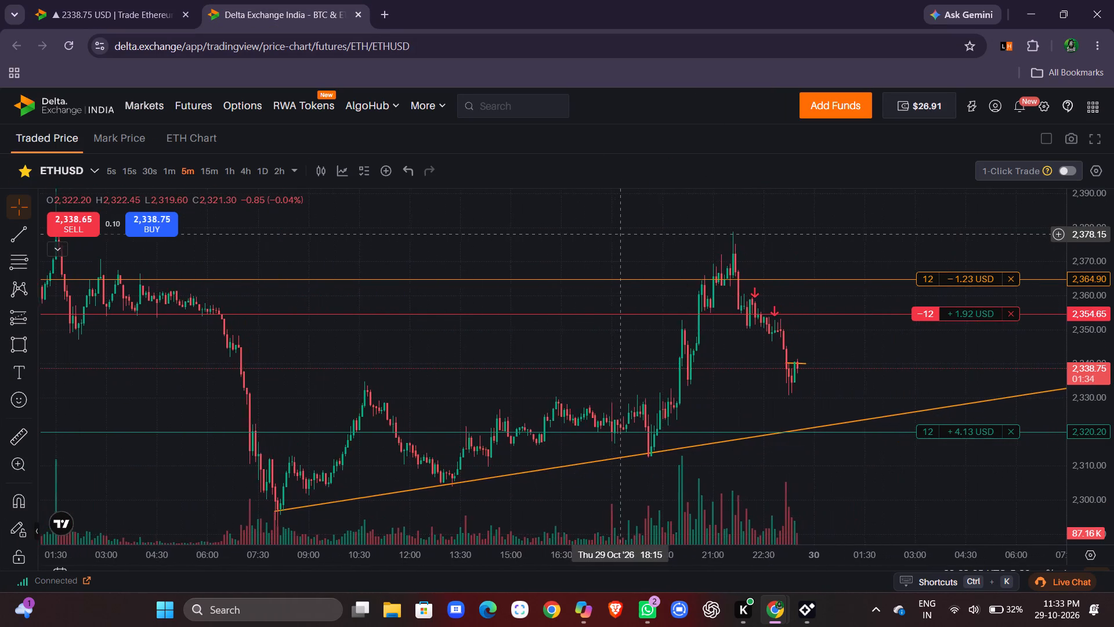
scroll(620, 234, left, 2)
drag(1095, 374, 1105, 332)
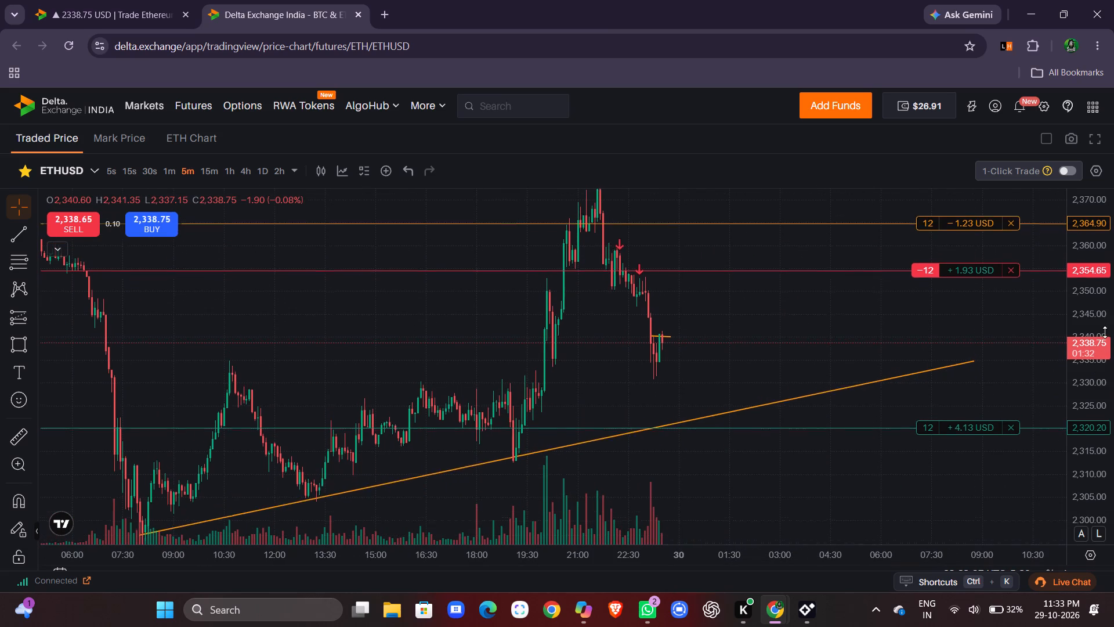
drag(1105, 332, 1091, 296)
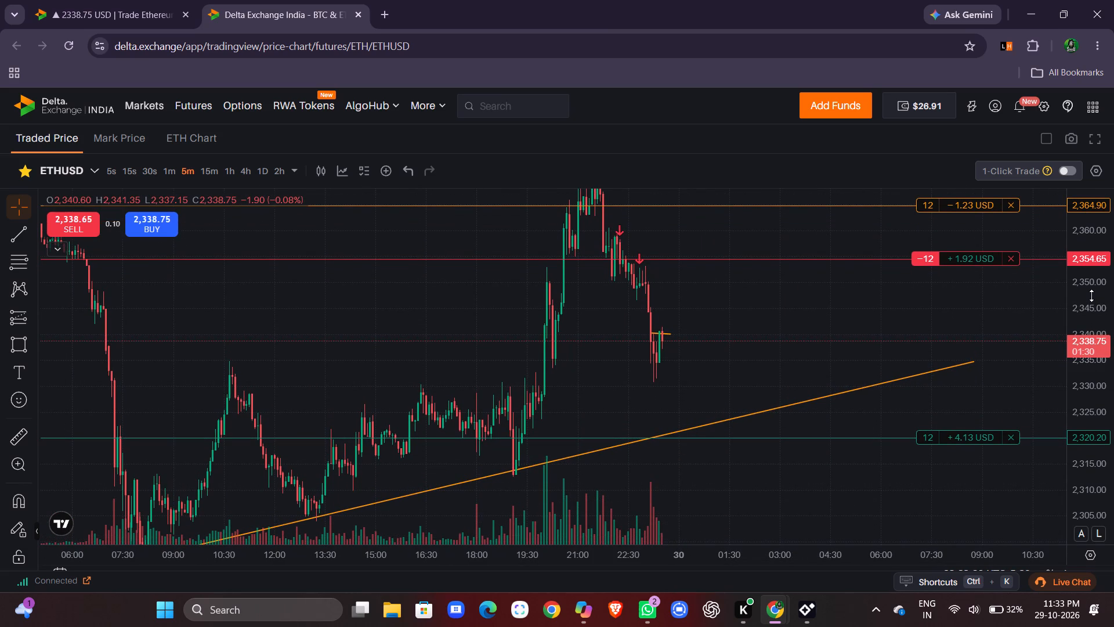